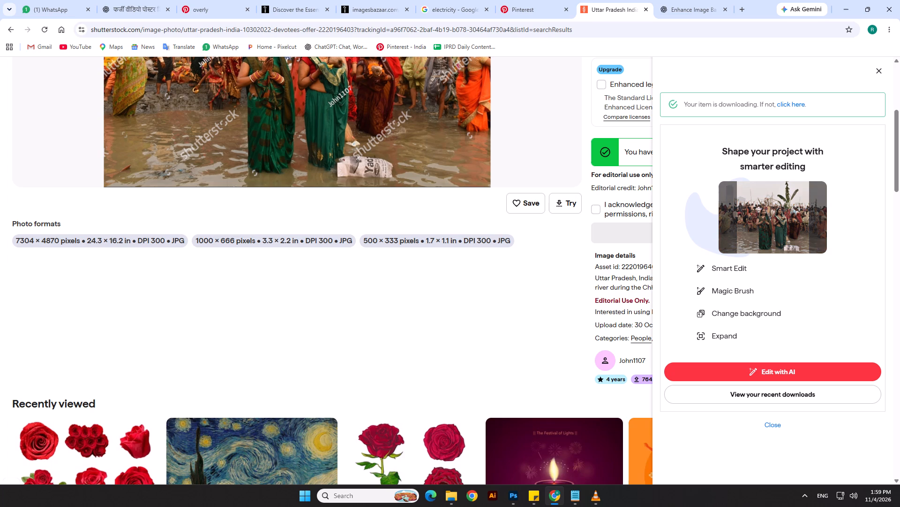
Switch to the open Pinterest page and replace the existing search query with a search for "kharna".
scroll(317, 124, up, 5)
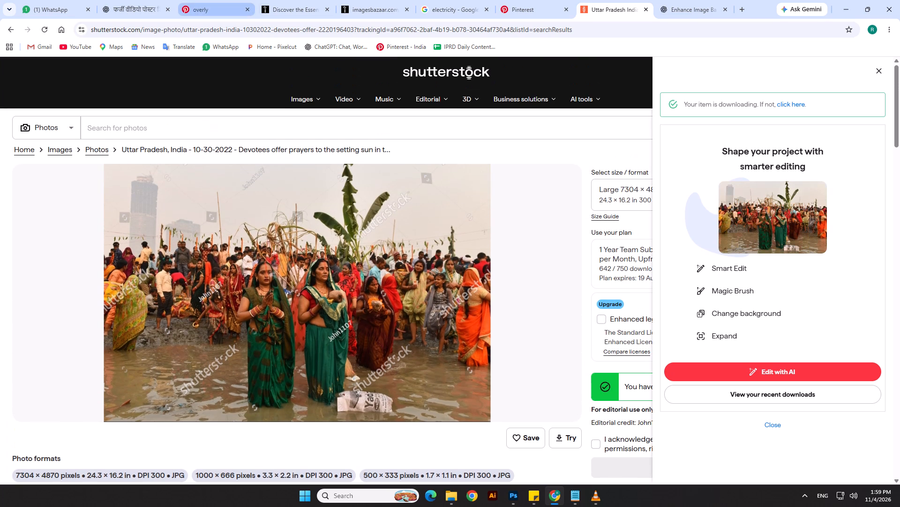
click(497, 0)
click(374, 74)
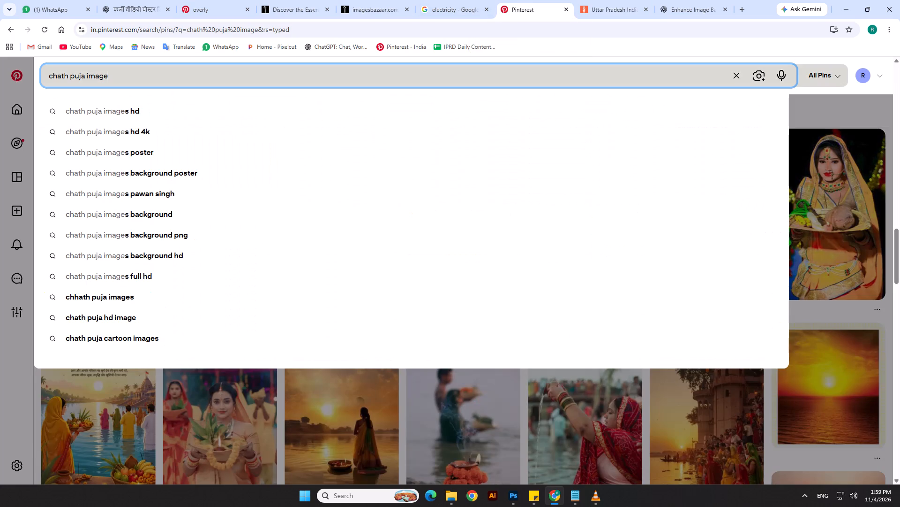
key(ctrl+a)
key(j)
key(BackSpace)
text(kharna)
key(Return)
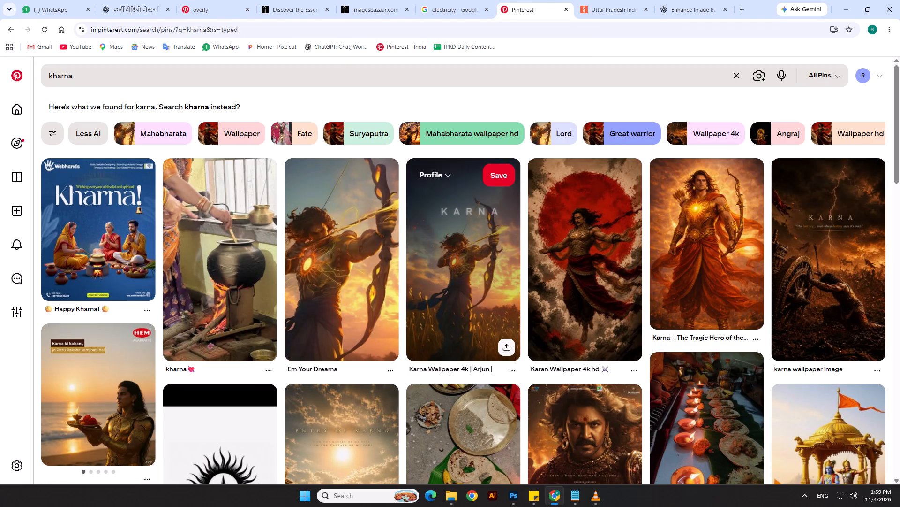
scroll(538, 323, down, 5)
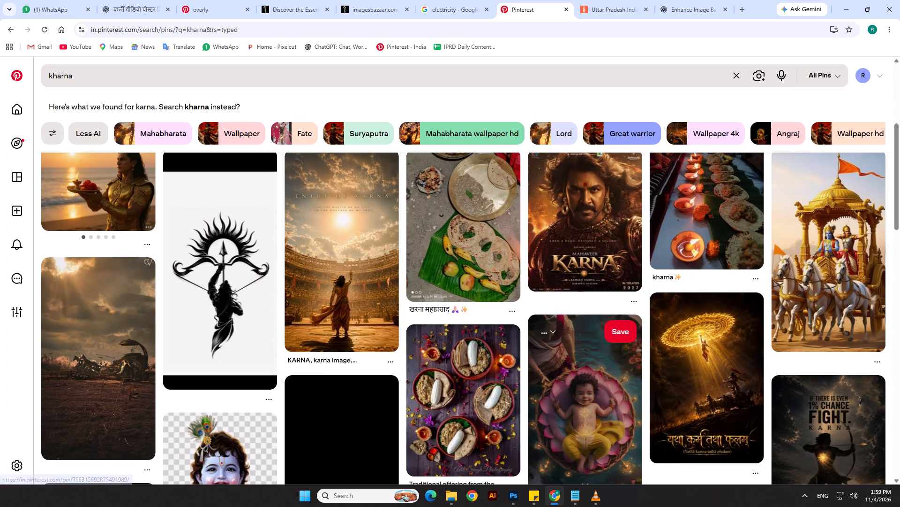
scroll(538, 323, down, 7)
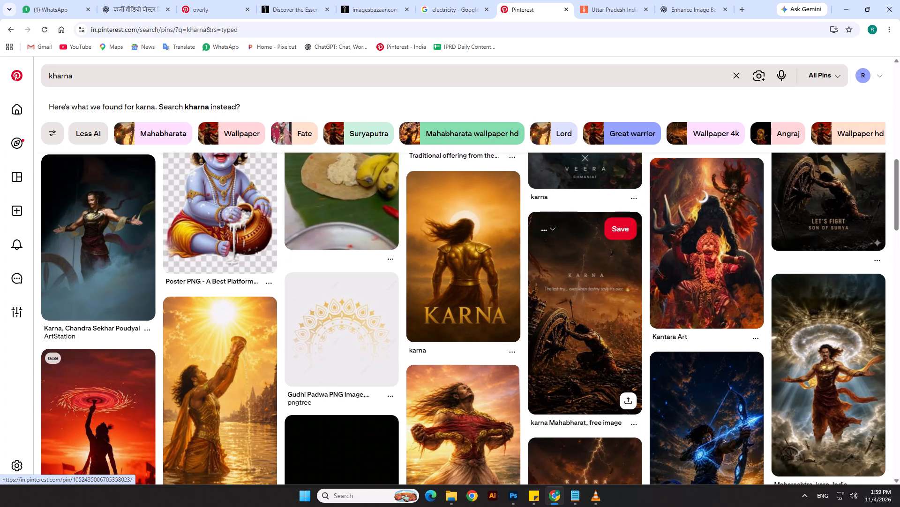
scroll(538, 323, down, 15)
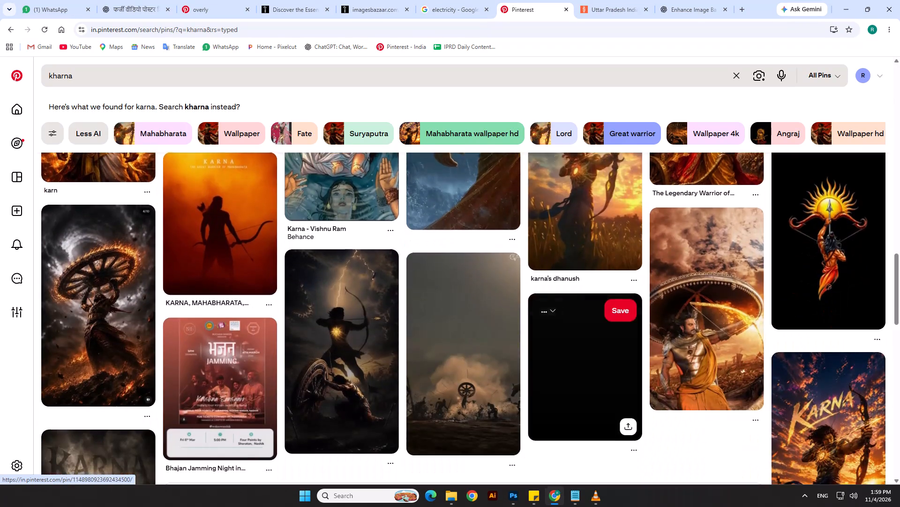
scroll(538, 323, down, 15)
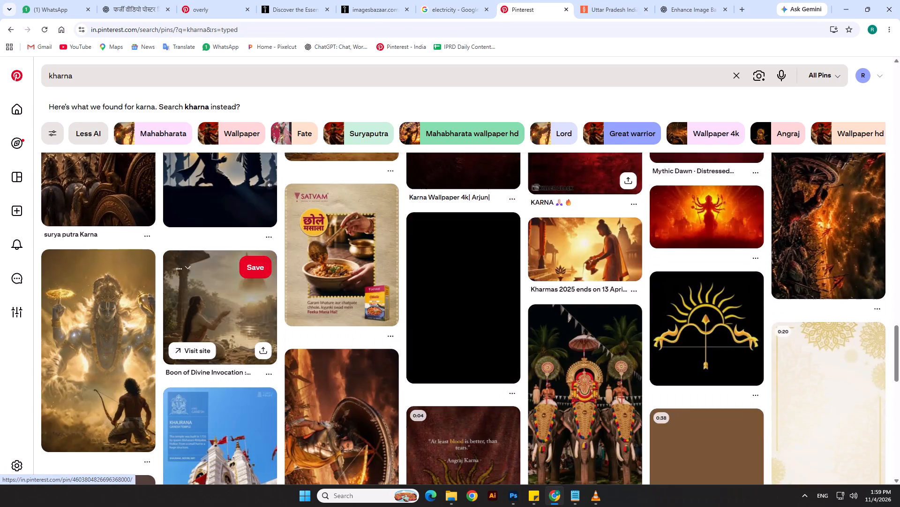
scroll(538, 323, down, 12)
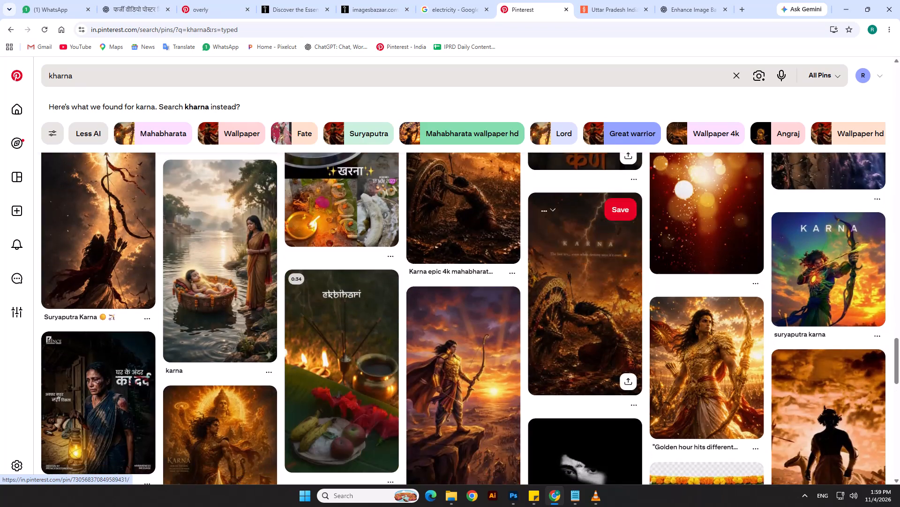
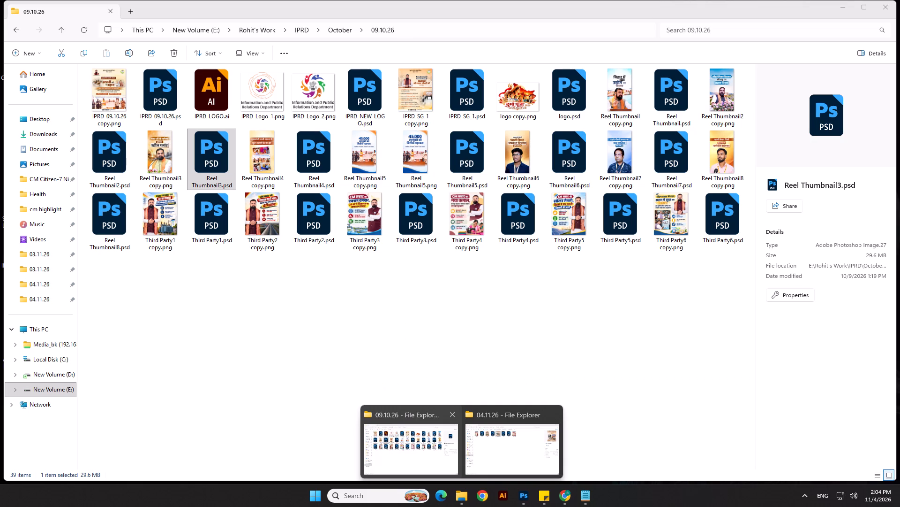
Go to the 04.11.26 folder under IPRD > November in File Explorer and open IPRD_Reel_Thumb_03.11.26-1.psd in Photoshop.
click(441, 457)
click(433, 407)
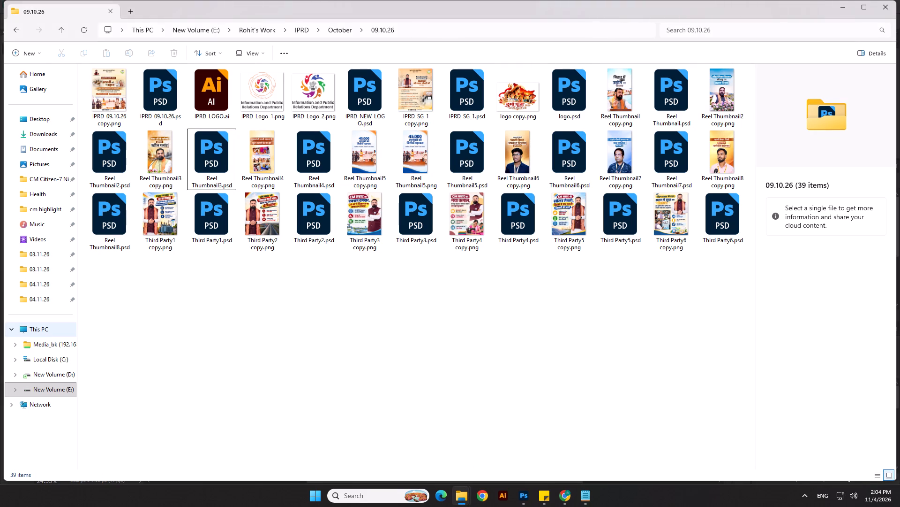
click(40, 301)
click(42, 285)
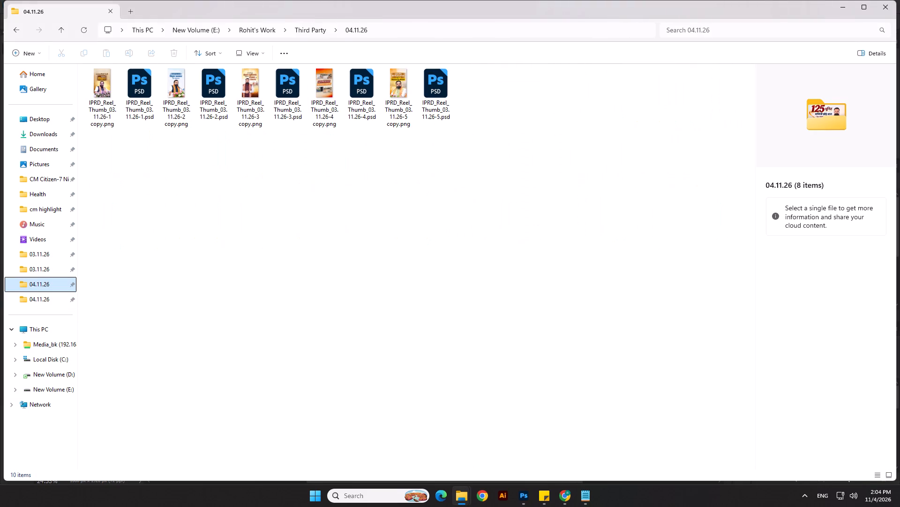
click(237, 271)
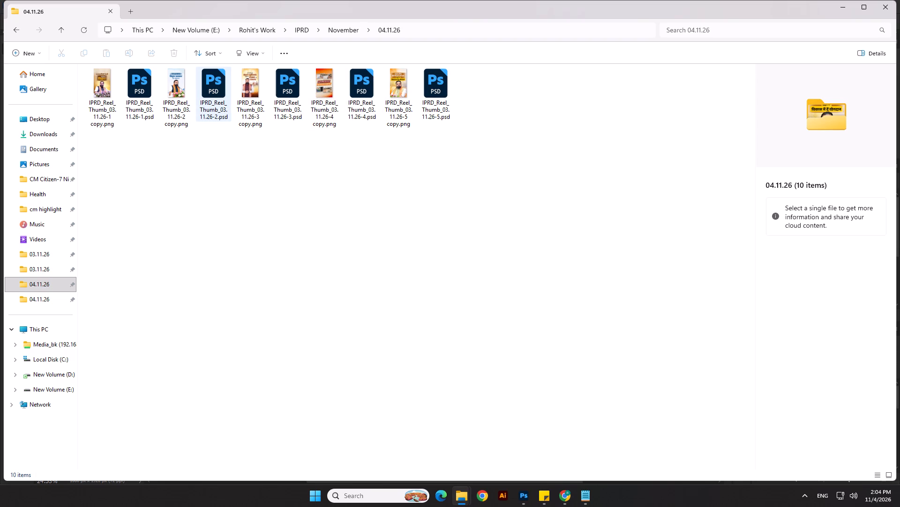
double_click(142, 84)
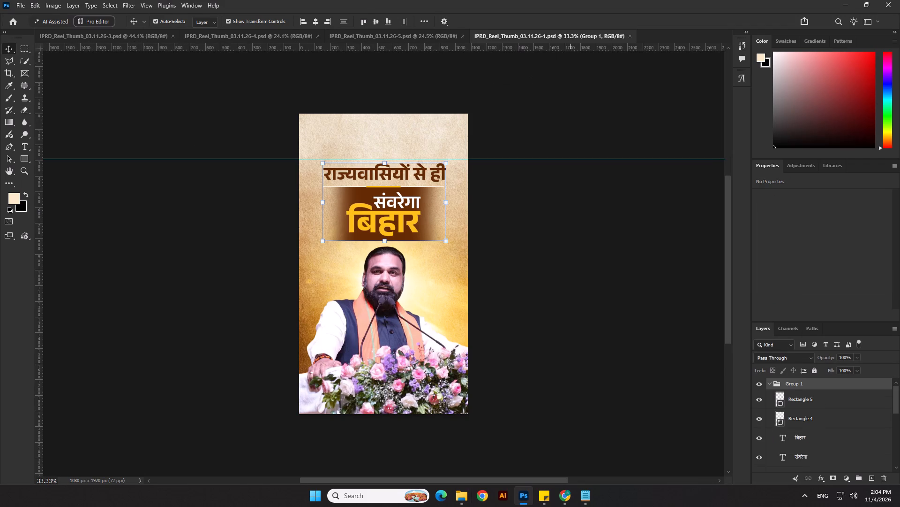
Close the reel thumbnail documents ending in -1, -5 and -4, saving the -4 document before closing it.
click(629, 34)
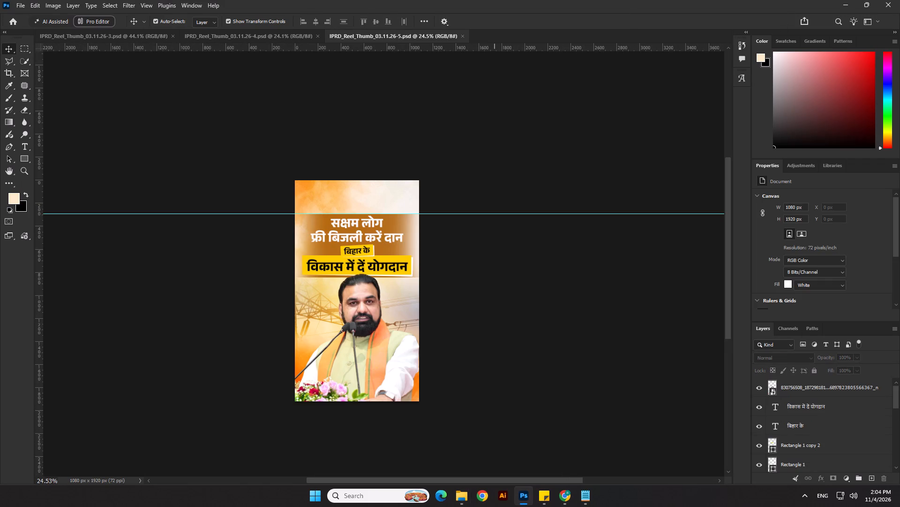
click(464, 38)
key(ctrl+s)
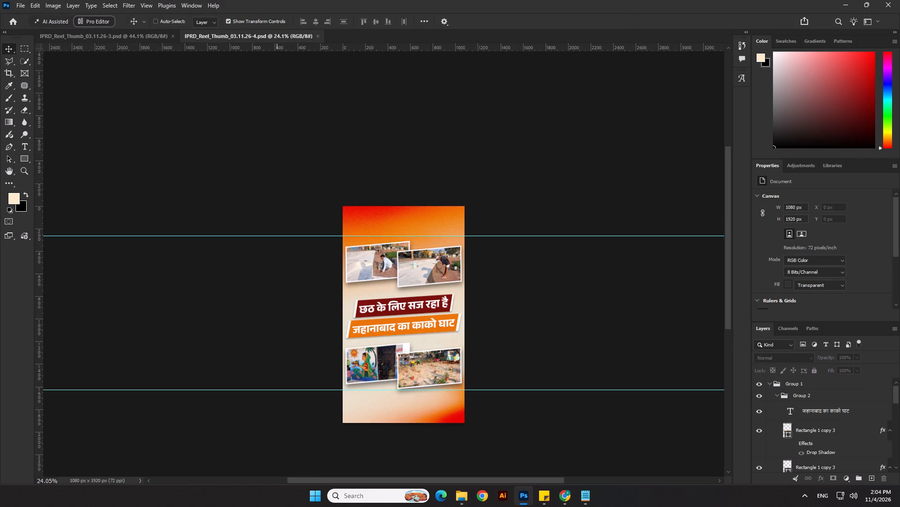
click(315, 37)
Start a Save As of the remaining document, IPRD_Reel_Thumb_03.11.26-3.psd.
scroll(287, 150, down, 3)
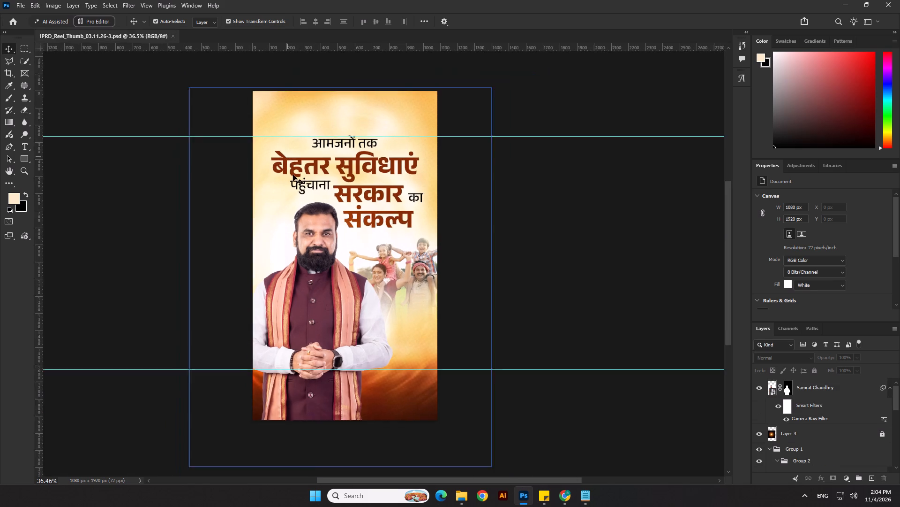
scroll(305, 305, up, 2)
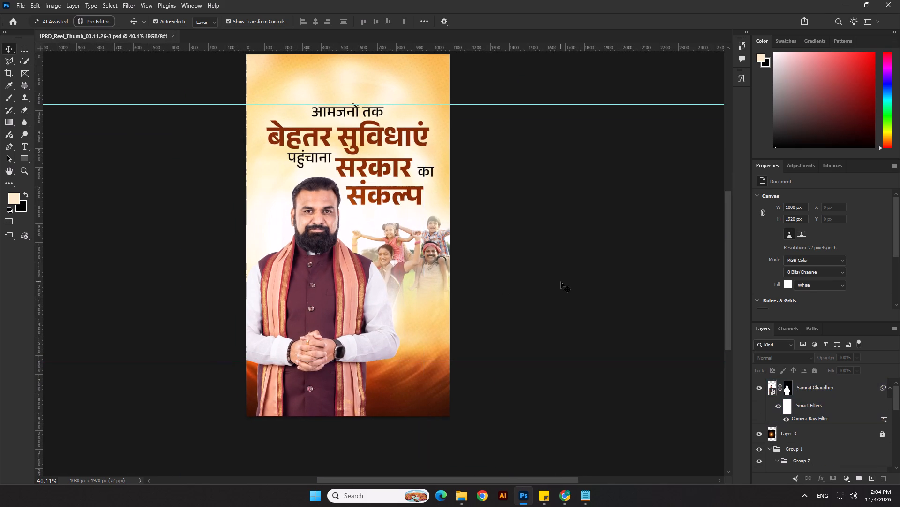
click(14, 7)
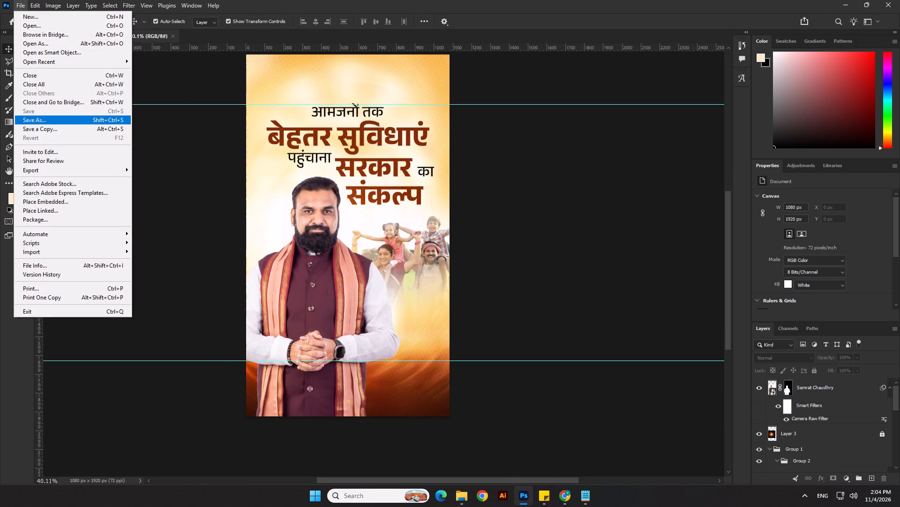
click(48, 116)
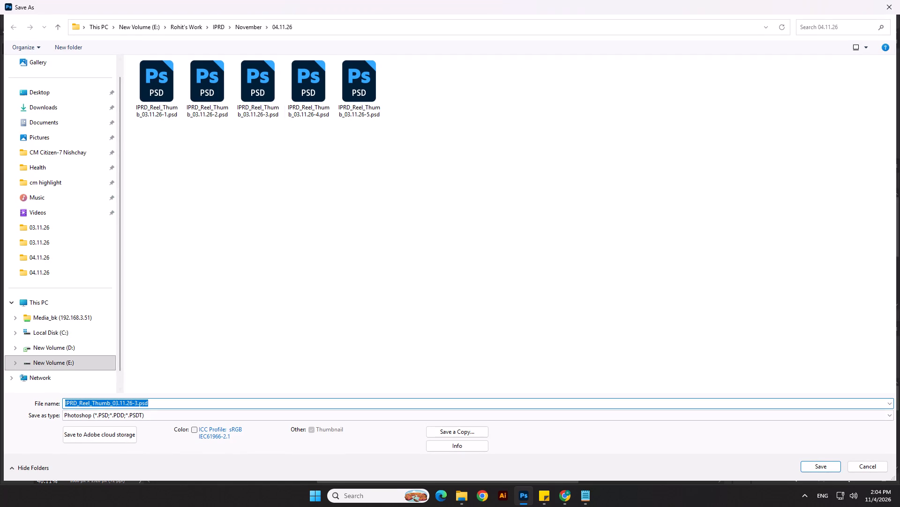
Save the poster as a new Photoshop file named IPRD_Reel_Thumb_03.11.26-6.psd in the 04.11.26 folder.
click(353, 87)
click(159, 406)
drag(157, 404, 126, 404)
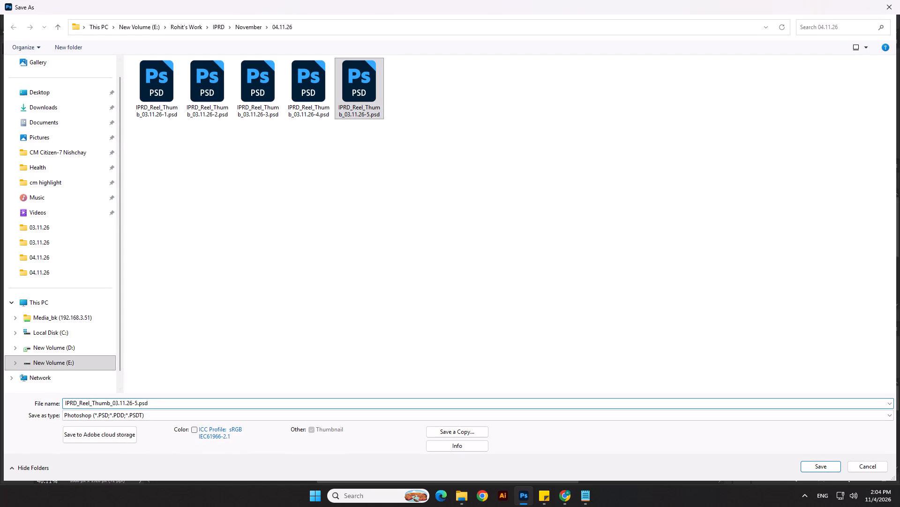
drag(126, 404, 135, 401)
key(6)
key(Return)
key(Return)
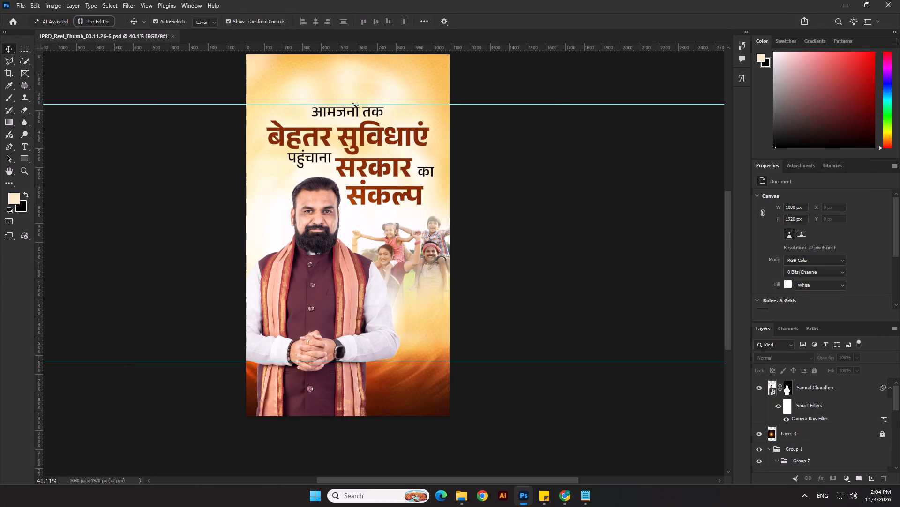
Delete the large cutout of the politician and the family image from the poster.
click(379, 321)
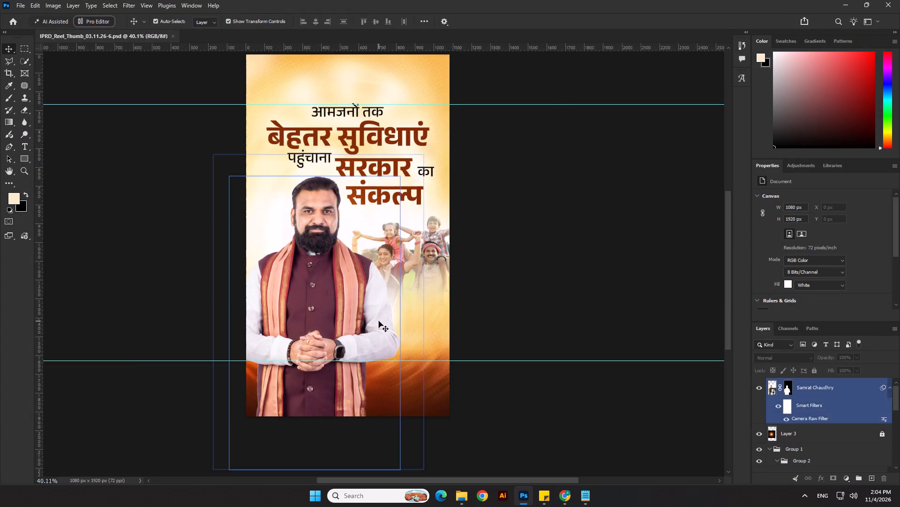
key(Delete)
click(419, 268)
key(Delete)
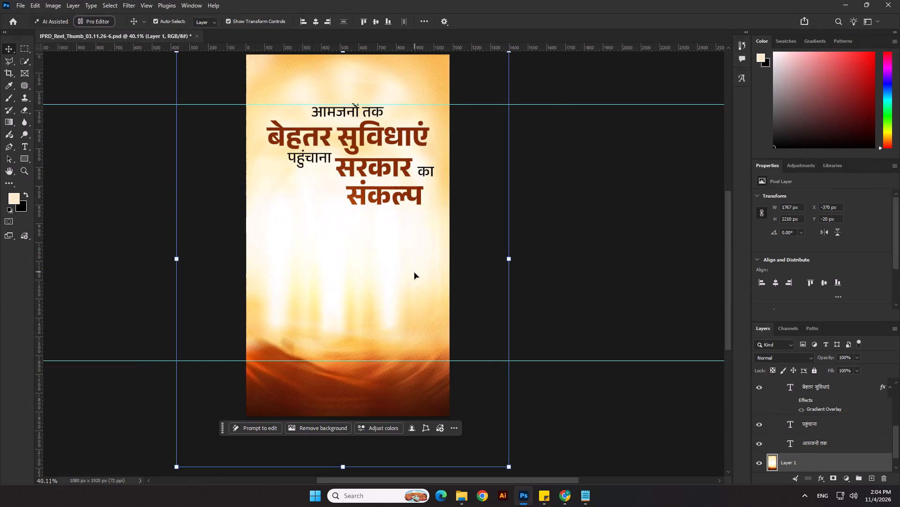
Bring the downloaded "Bearded man with backpack, transparent cutout" image from Chrome into the Photoshop poster.
click(560, 495)
drag(755, 54, 739, 121)
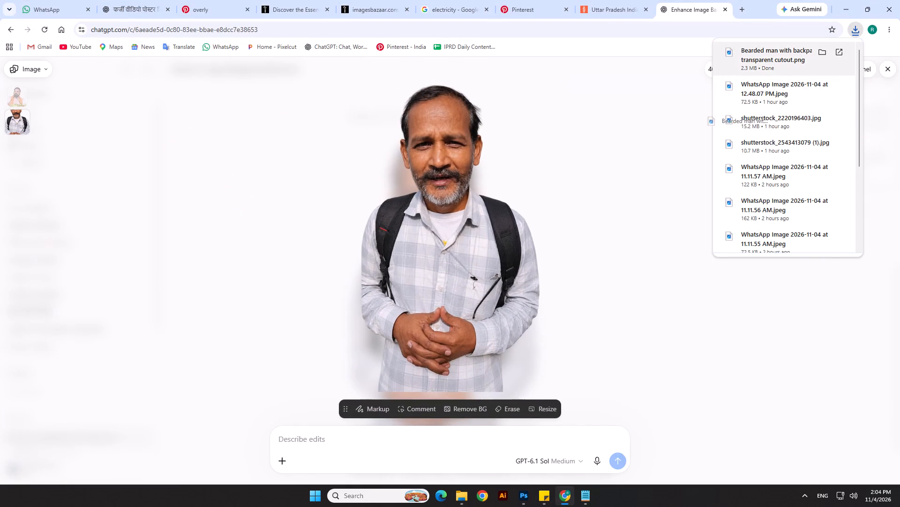
drag(739, 121, 465, 323)
key(alt+Tab)
Scale the man's cutout to about 116% and place it centred, with his head behind the headline and hands near the bottom edge.
drag(365, 267, 378, 353)
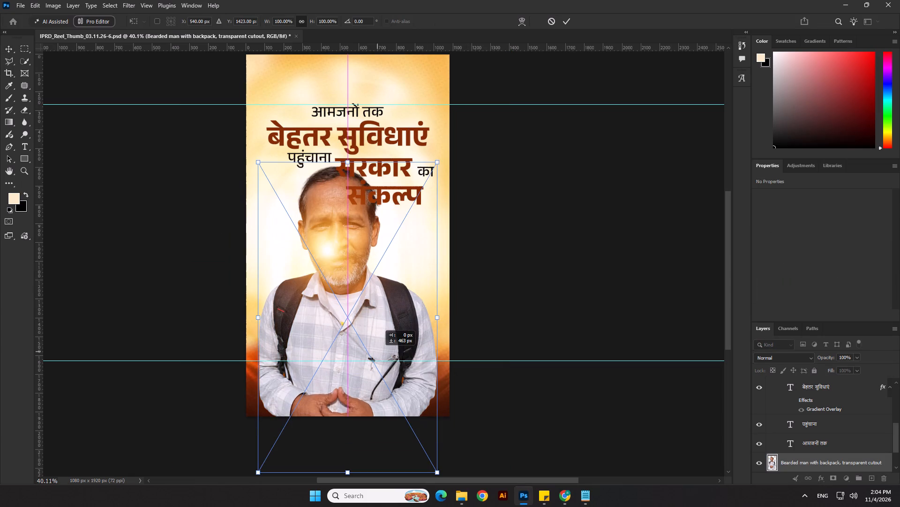
drag(378, 353, 379, 380)
scroll(377, 318, down, 5)
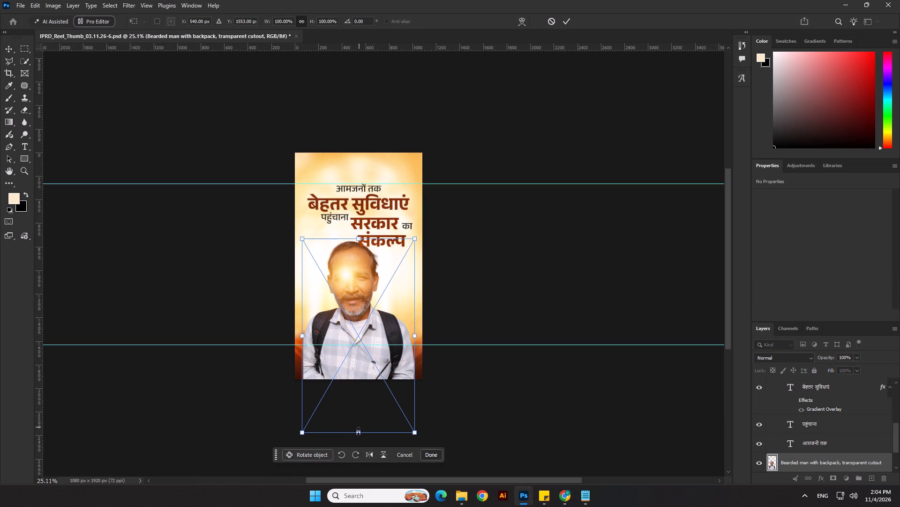
drag(353, 435, 352, 461)
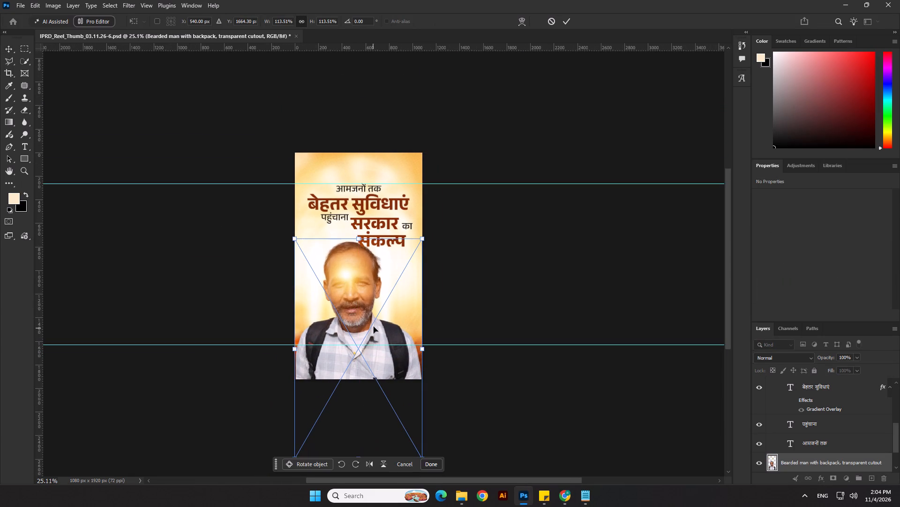
drag(374, 327, 391, 256)
scroll(336, 223, down, 1)
scroll(333, 221, up, 2)
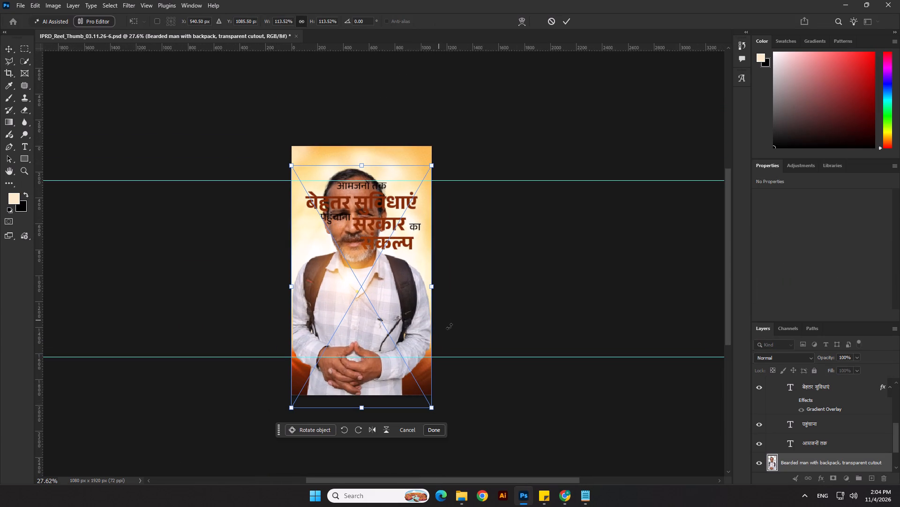
click(418, 310)
drag(364, 409, 364, 414)
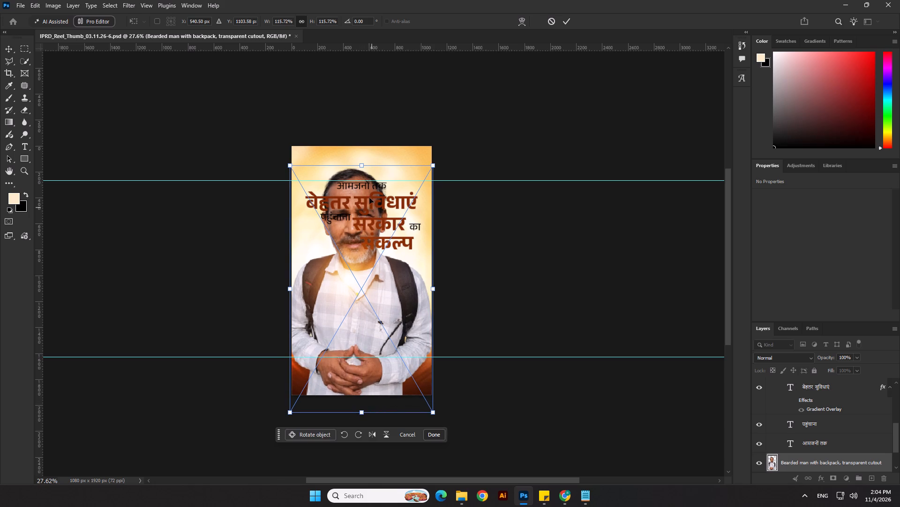
click(358, 161)
drag(349, 301, 350, 314)
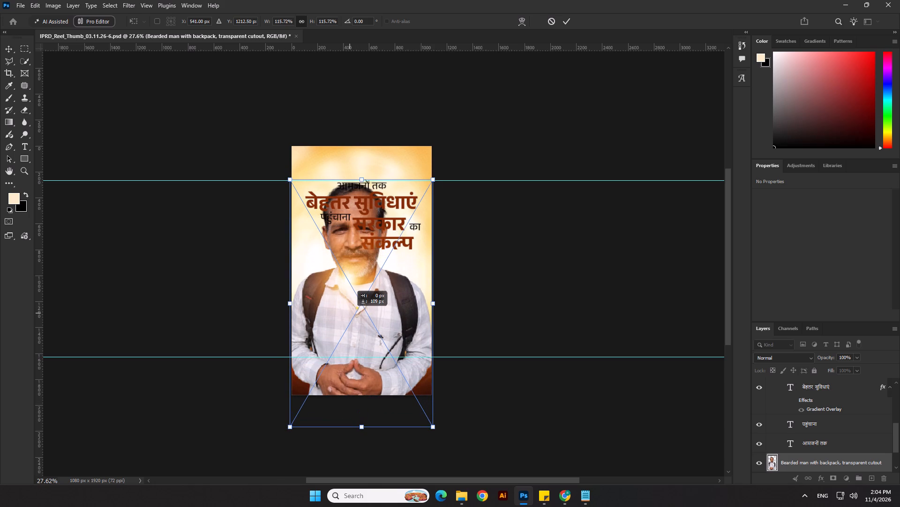
drag(350, 314, 351, 310)
key(Return)
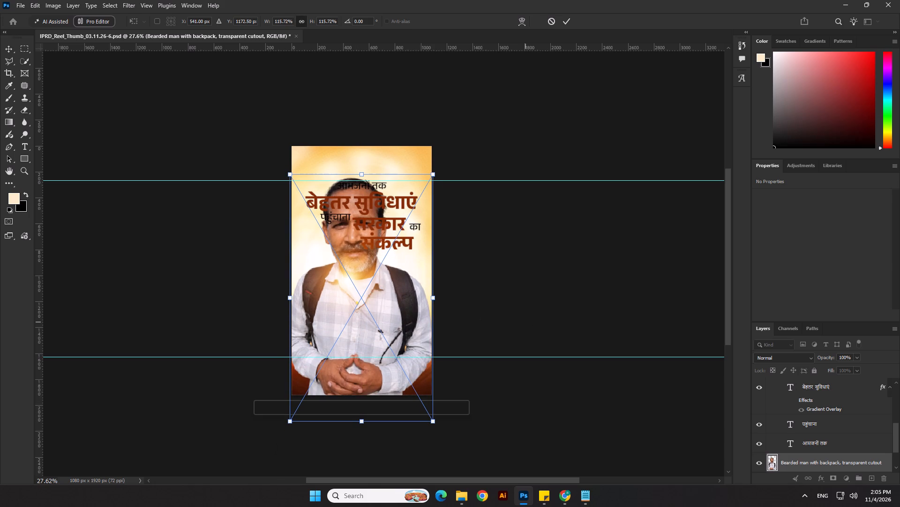
Add a layer mask to the man's cutout layer and choose the Gradient tool for it.
click(832, 478)
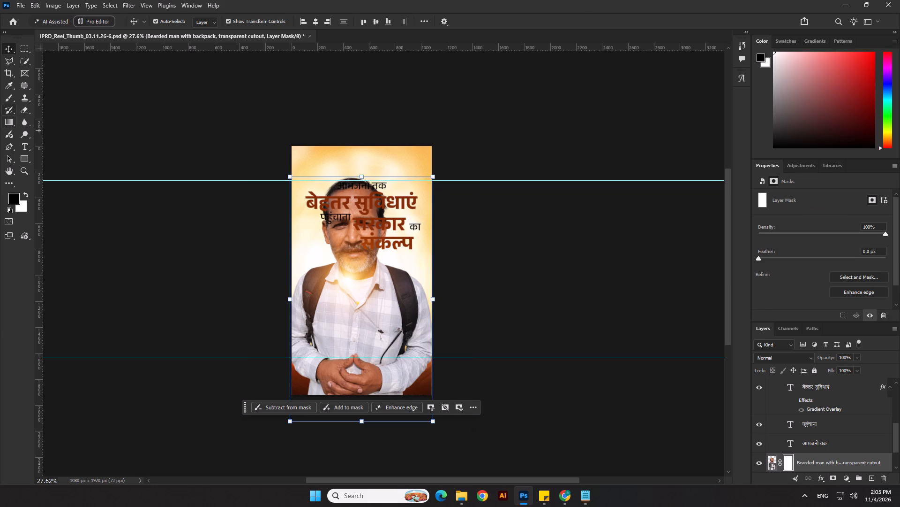
click(5, 124)
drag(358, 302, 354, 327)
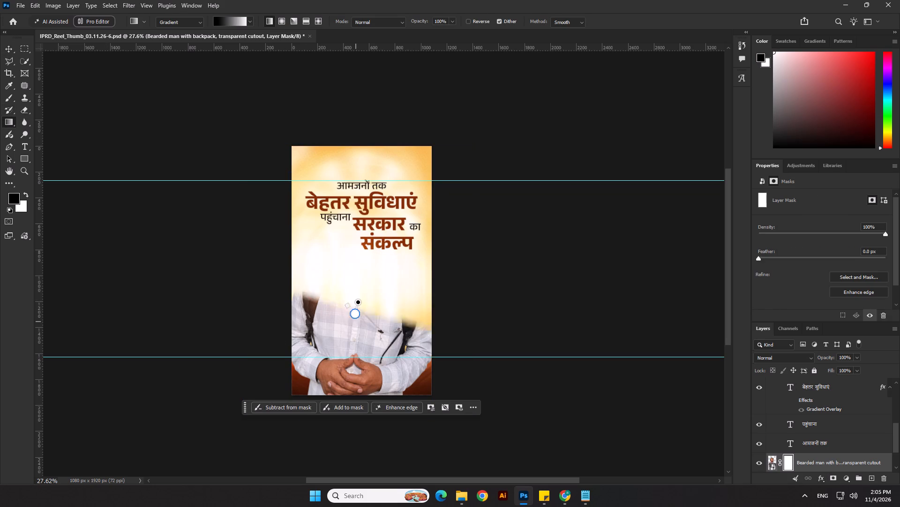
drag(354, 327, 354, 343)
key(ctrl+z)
Fade out the man's lower body with a vertical black-to-white linear gradient on the mask, scaled to about 43%.
drag(356, 382, 354, 310)
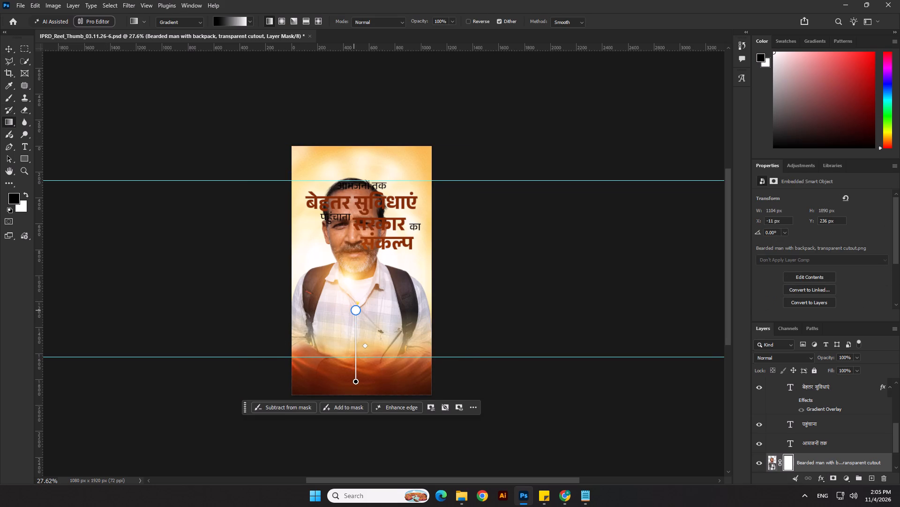
drag(354, 310, 354, 309)
drag(356, 380, 360, 357)
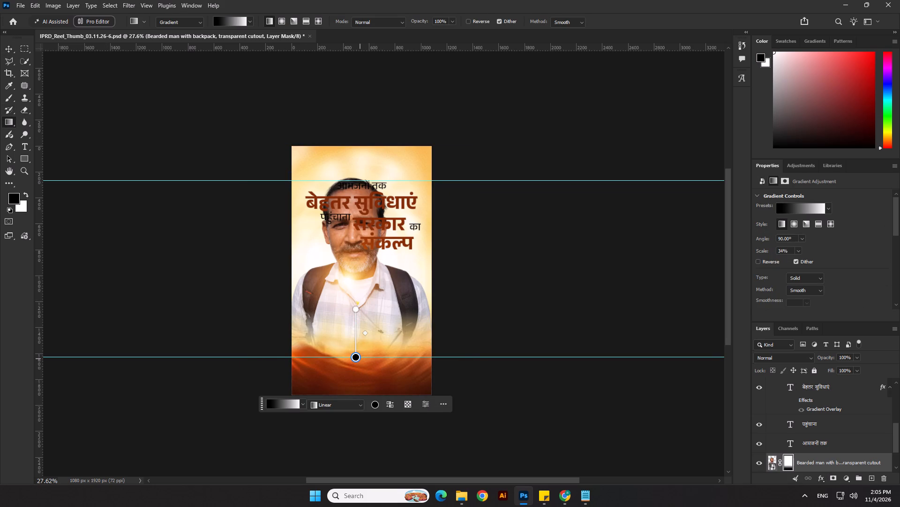
drag(360, 357, 356, 349)
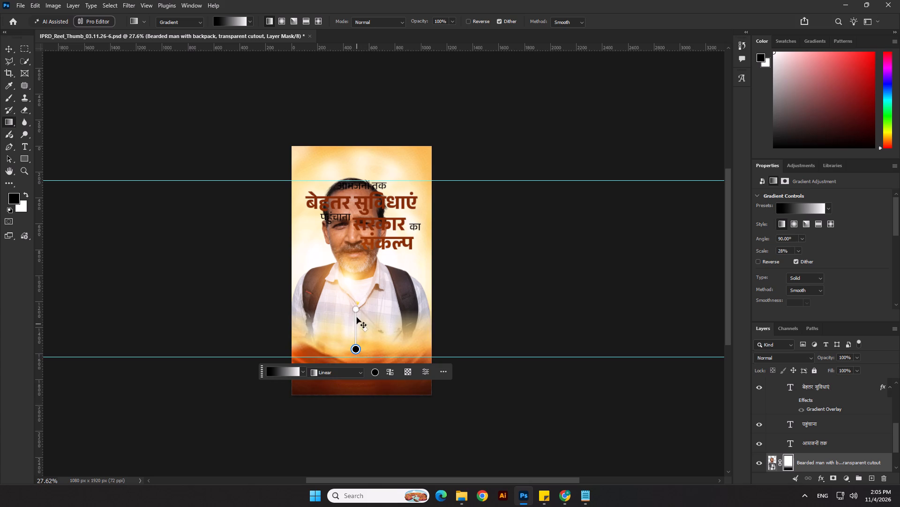
drag(356, 308, 353, 287)
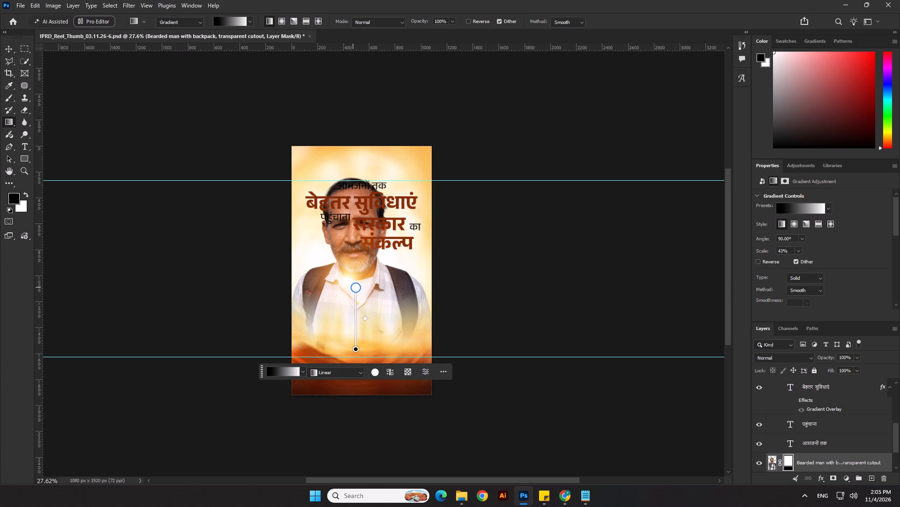
drag(353, 287, 353, 284)
click(7, 45)
click(111, 79)
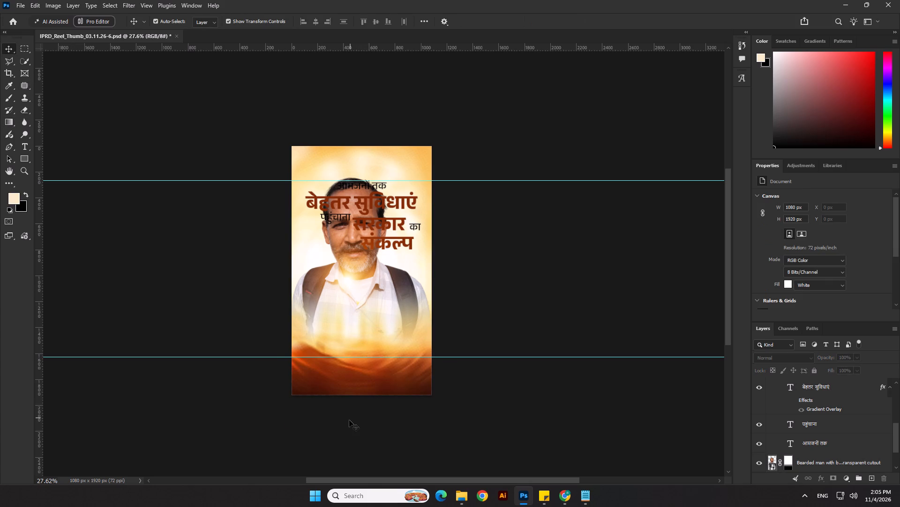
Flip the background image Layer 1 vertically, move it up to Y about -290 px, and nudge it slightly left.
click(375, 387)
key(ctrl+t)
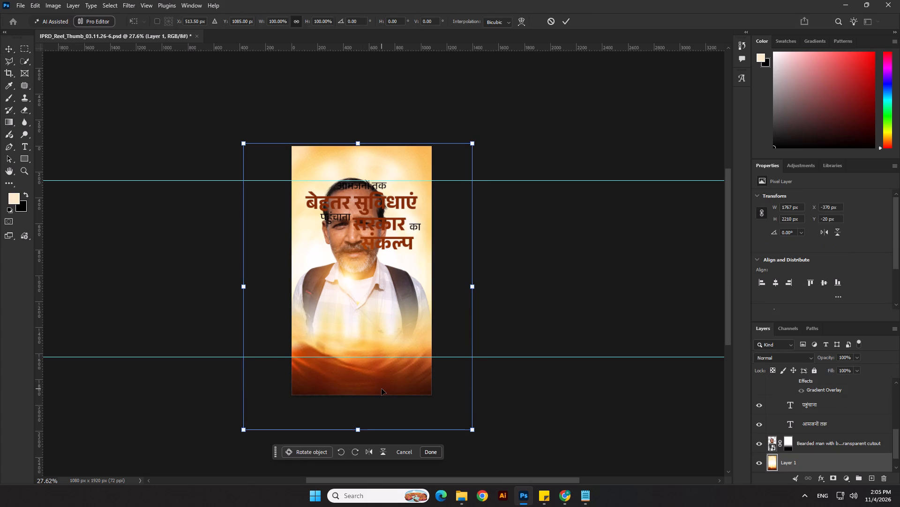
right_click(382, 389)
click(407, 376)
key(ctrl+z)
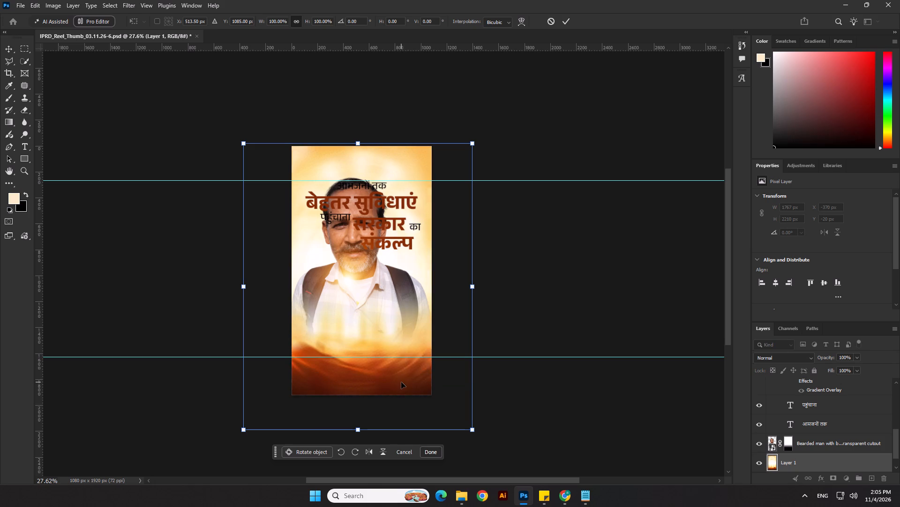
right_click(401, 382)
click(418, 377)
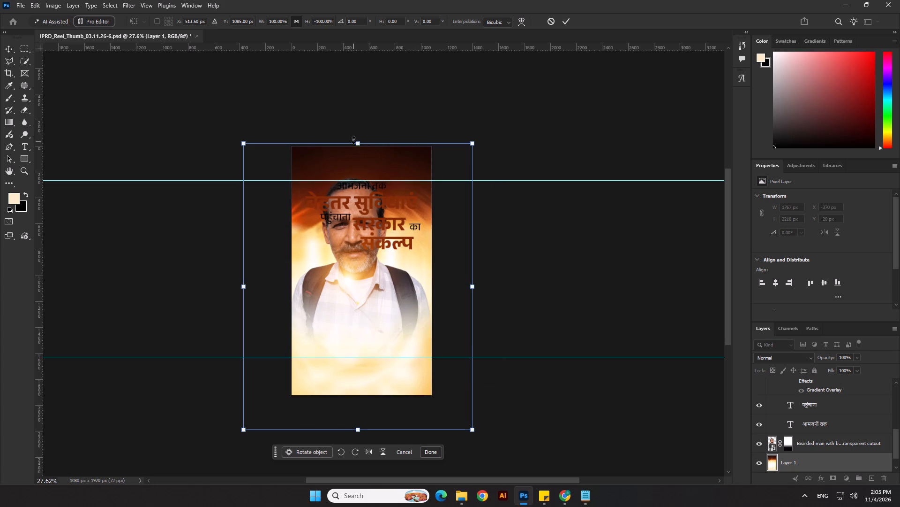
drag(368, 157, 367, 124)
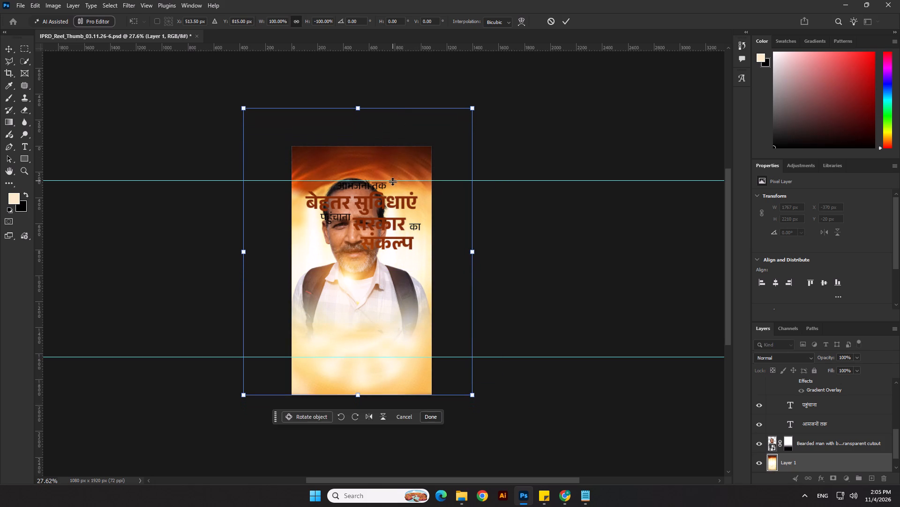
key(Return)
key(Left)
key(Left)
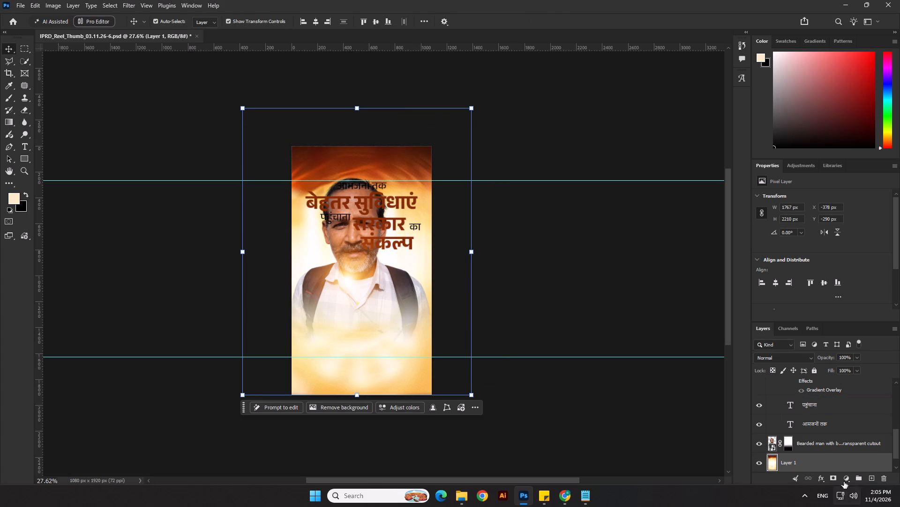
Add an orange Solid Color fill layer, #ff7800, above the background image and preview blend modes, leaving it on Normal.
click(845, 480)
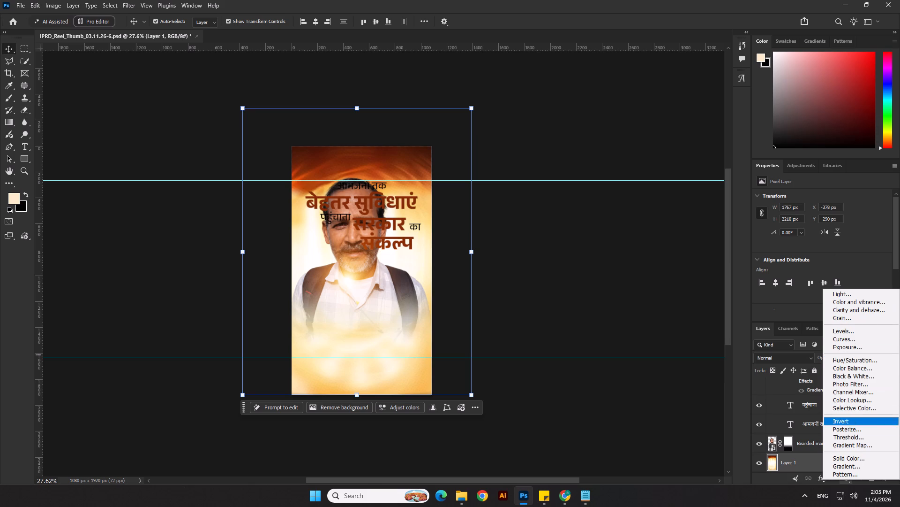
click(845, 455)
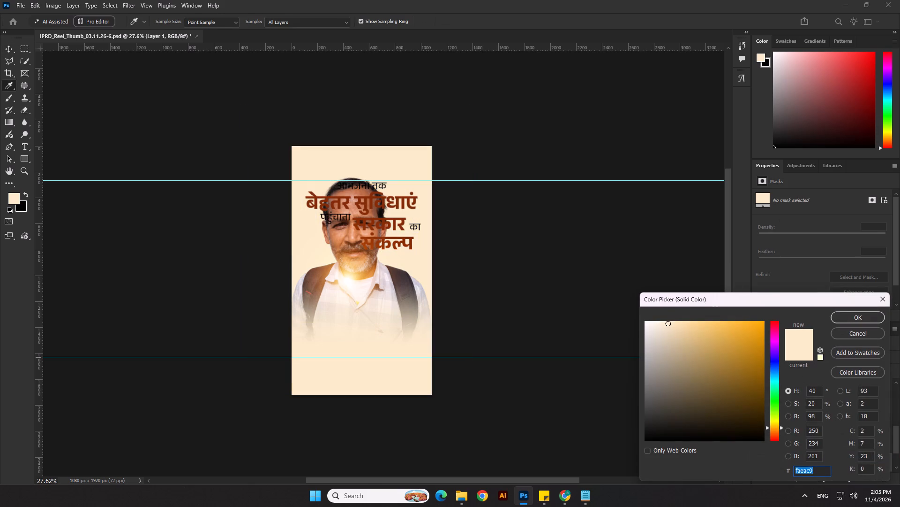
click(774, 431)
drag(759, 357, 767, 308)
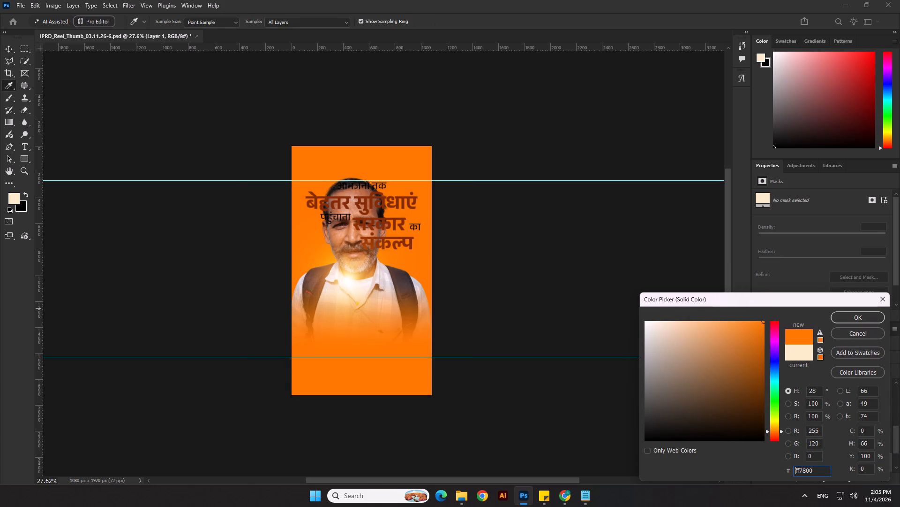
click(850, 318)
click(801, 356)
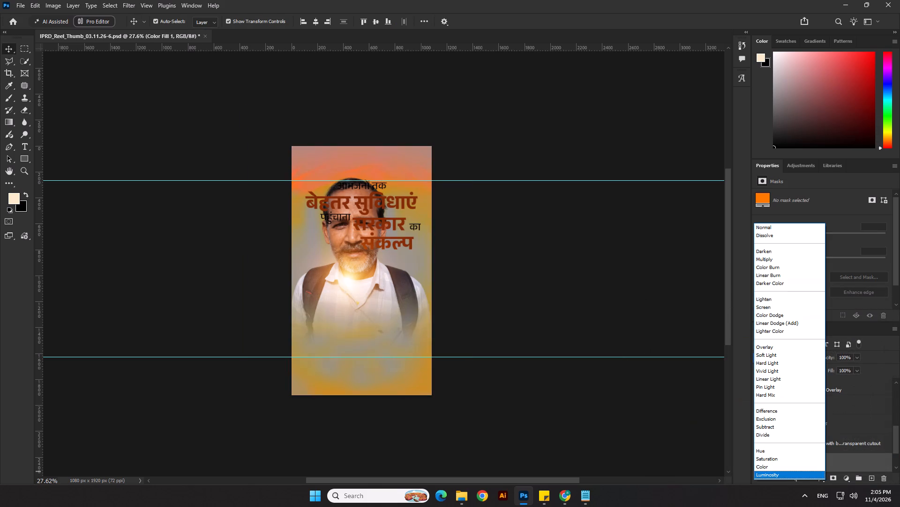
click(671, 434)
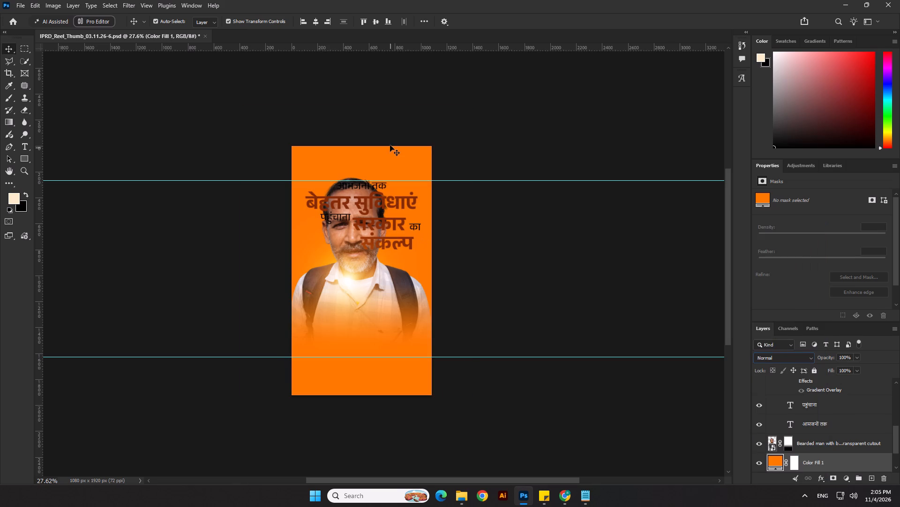
Delete the orange colour fill layer and the background image Layer 1 beneath it.
click(394, 159)
key(Delete)
key(Delete)
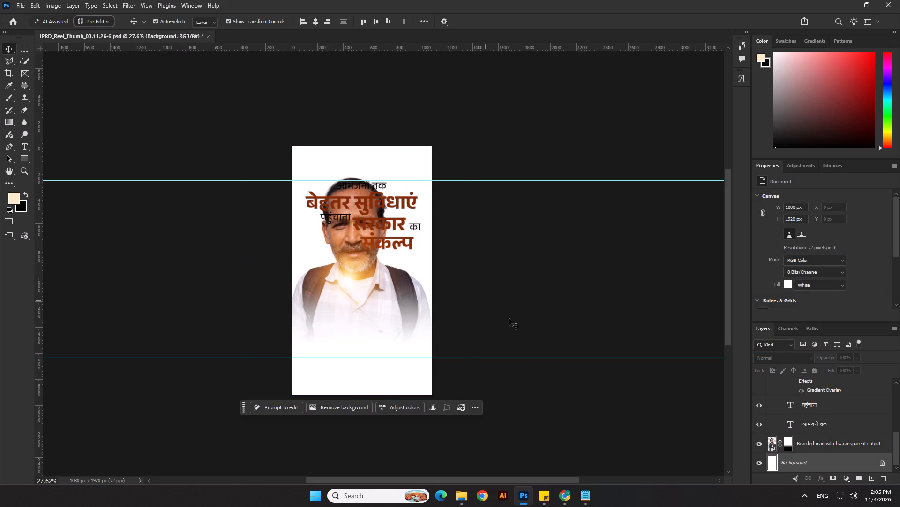
Switch to the Pinterest page in Chrome and examine the related pins for a replacement background.
click(570, 501)
click(152, 0)
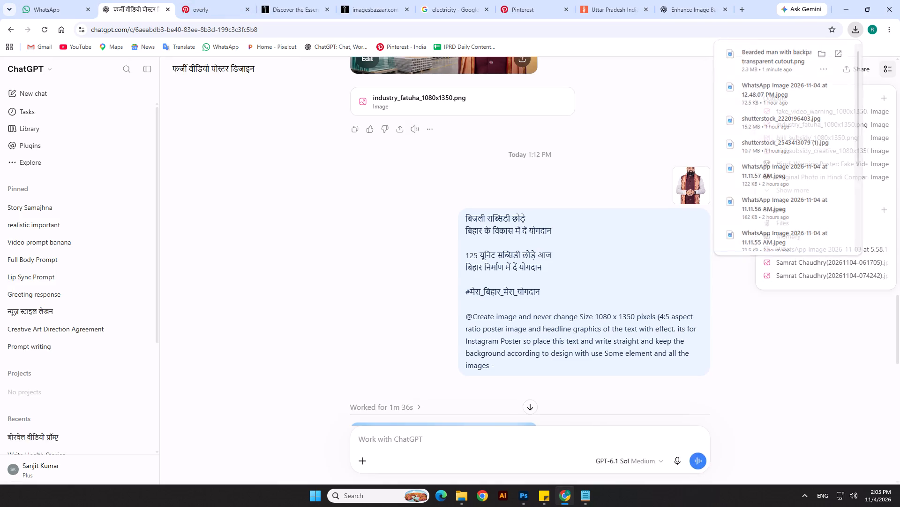
click(239, 0)
scroll(365, 265, down, 3)
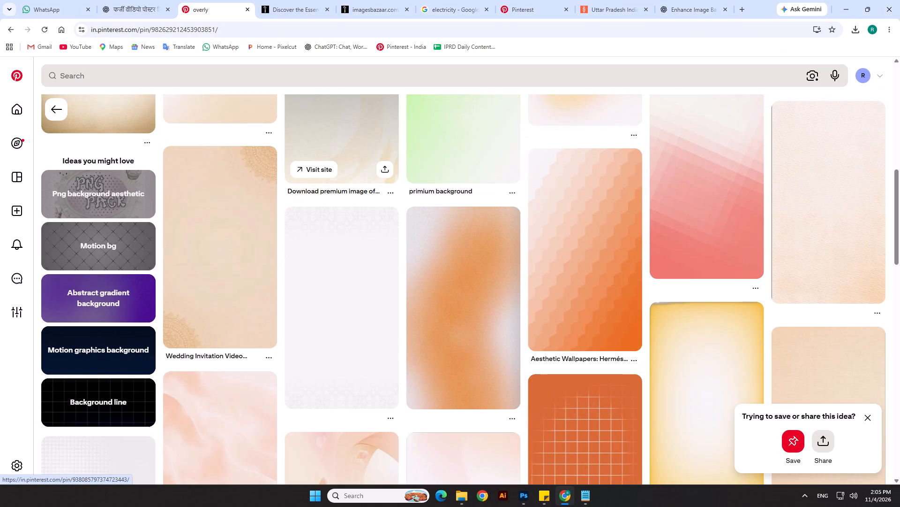
scroll(383, 276, up, 6)
scroll(384, 276, down, 9)
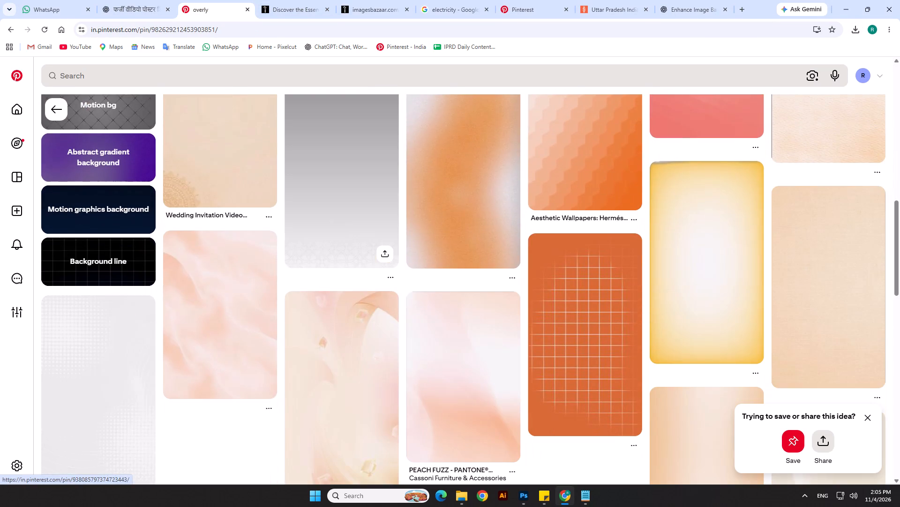
scroll(386, 277, down, 17)
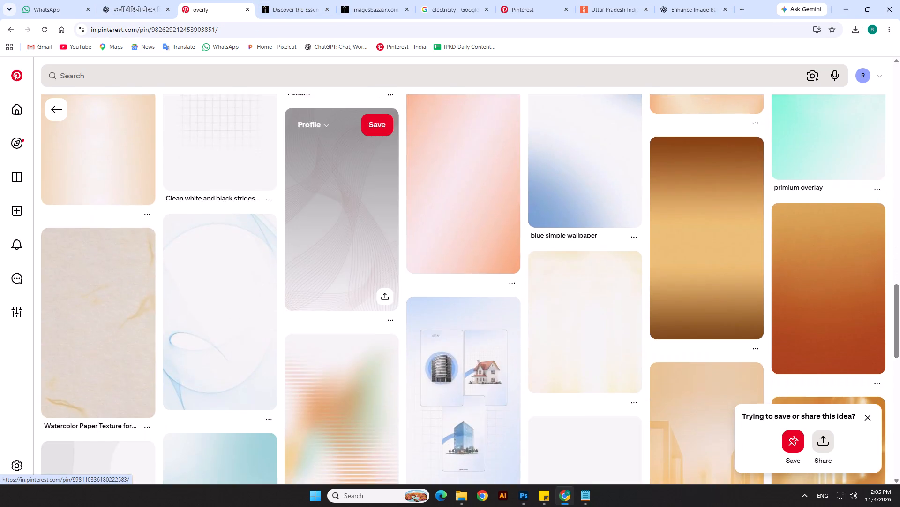
scroll(386, 277, down, 9)
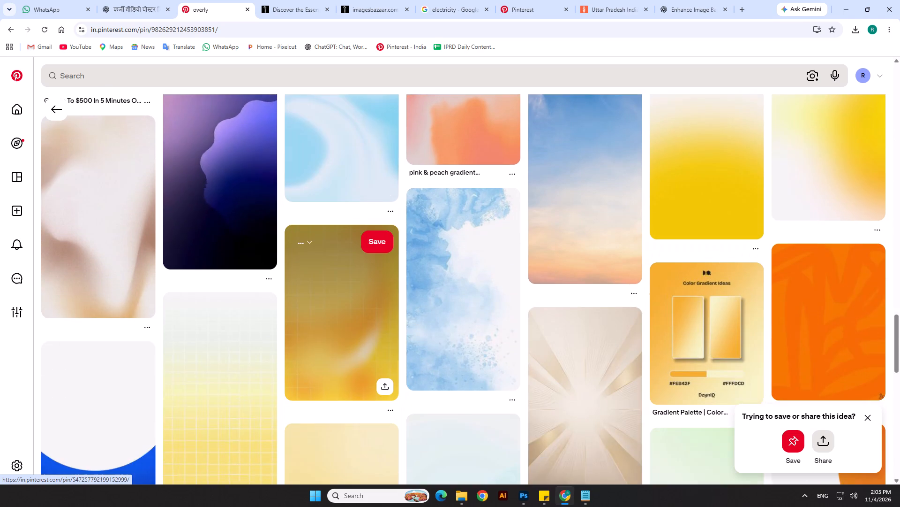
scroll(386, 277, down, 4)
scroll(386, 277, up, 2)
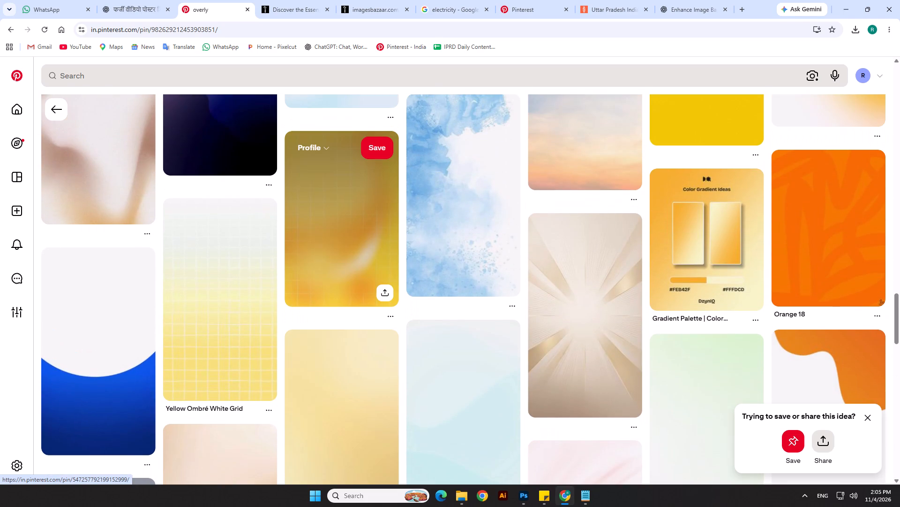
Open the yellow-orange gradient pin with the faint grid and examine its related backgrounds.
click(364, 229)
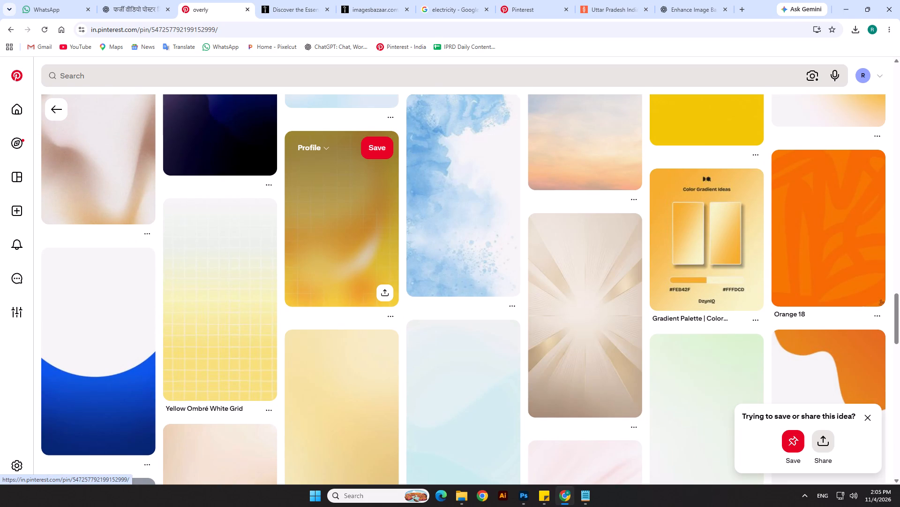
scroll(191, 244, down, 5)
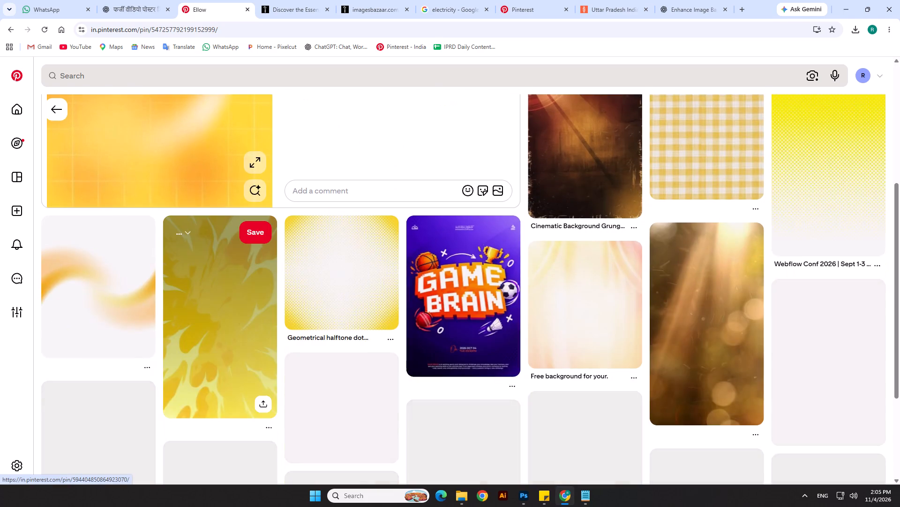
scroll(191, 244, up, 6)
scroll(191, 244, down, 7)
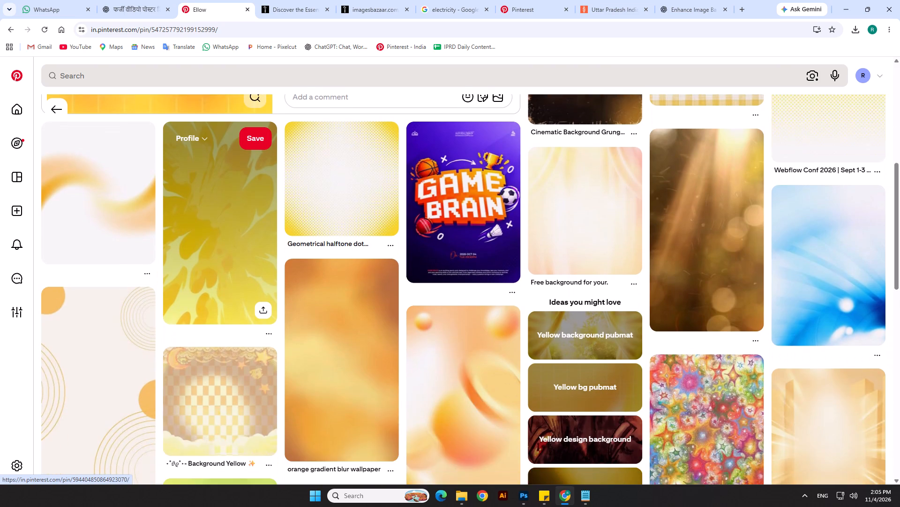
scroll(191, 244, up, 3)
scroll(191, 244, down, 5)
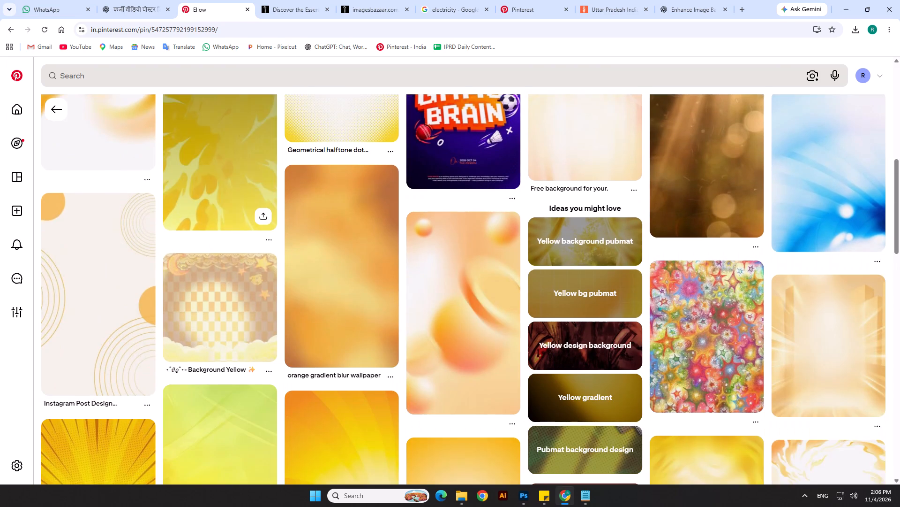
scroll(191, 244, down, 4)
Return to the Pinterest search results and search for "chhath bg".
click(11, 27)
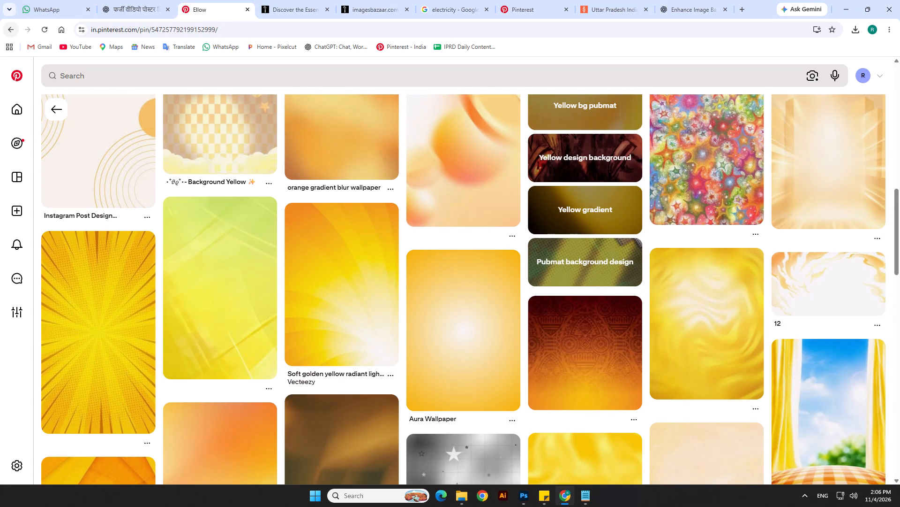
click(11, 27)
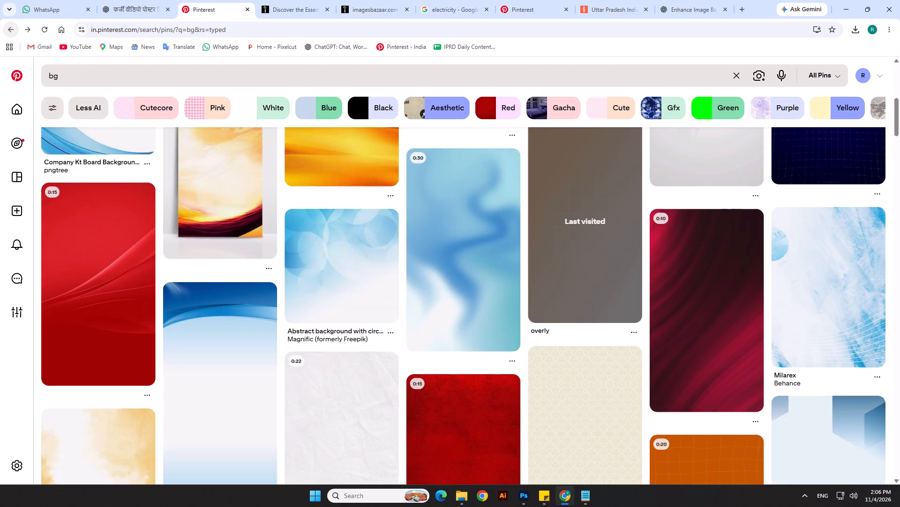
drag(147, 78, 37, 79)
text(chhath bg)
key(Return)
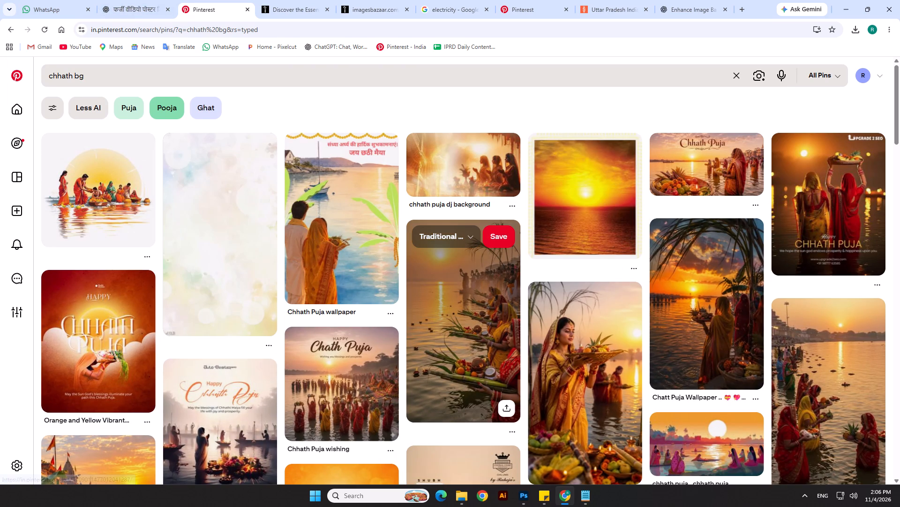
Copy the image from the "chhath puja dj background" pin and paste it into the Photoshop thumbnail directly above the Background layer.
click(436, 183)
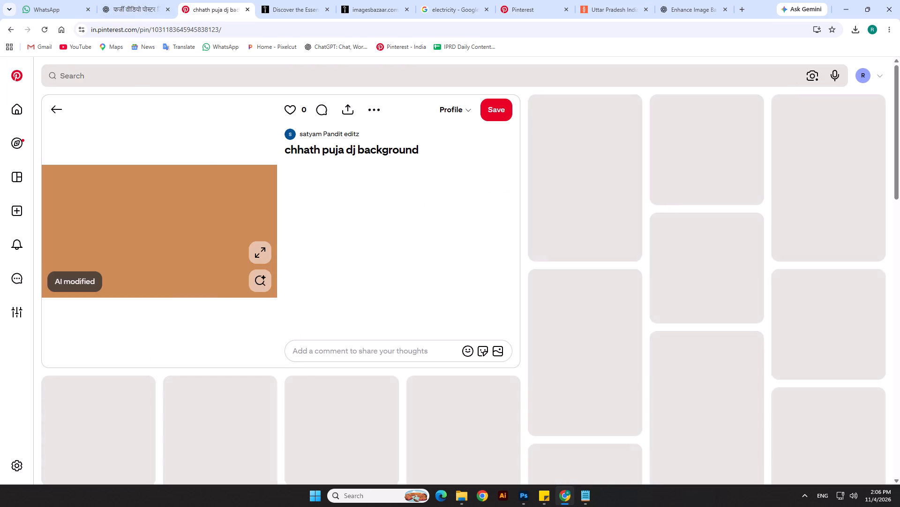
right_click(164, 217)
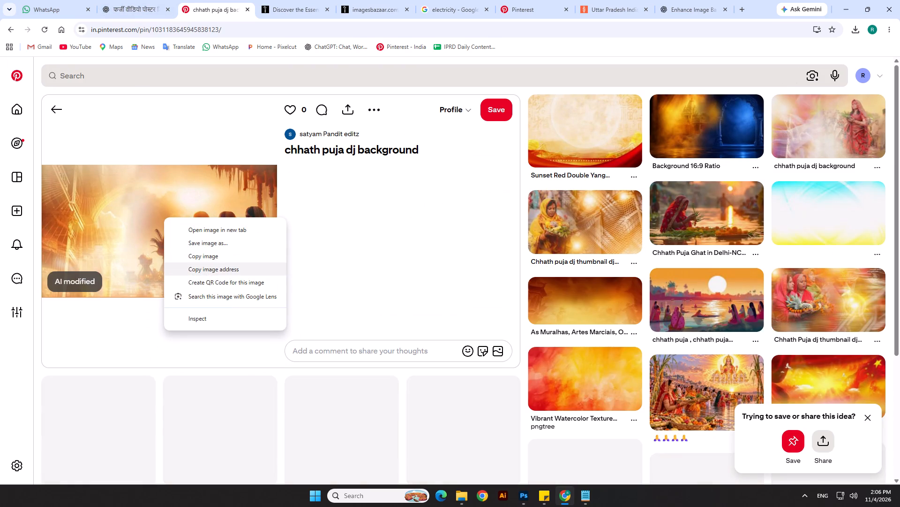
click(205, 260)
key(alt+Tab)
click(425, 187)
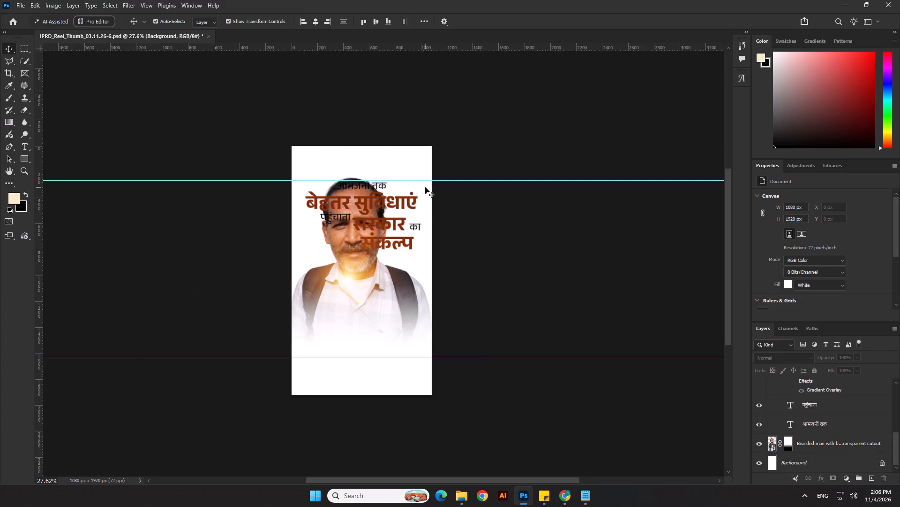
click(831, 457)
key(ctrl+v)
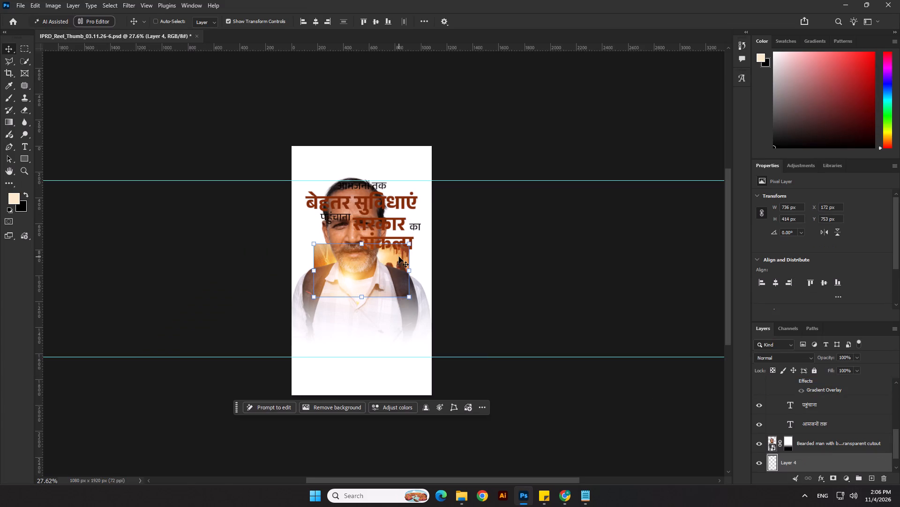
Scale the pasted chhath image to about 149% to span the canvas width and move it to the top, Y about -177 px.
drag(358, 243, 358, 215)
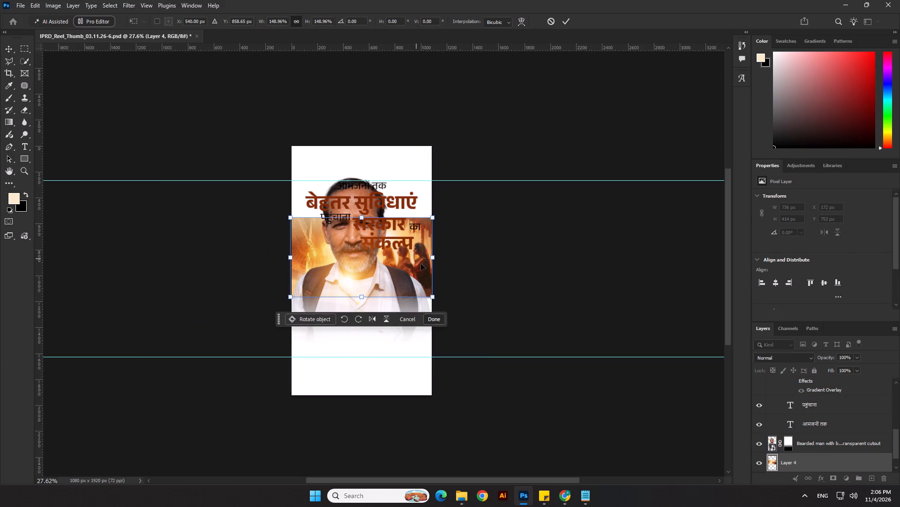
drag(423, 267, 421, 177)
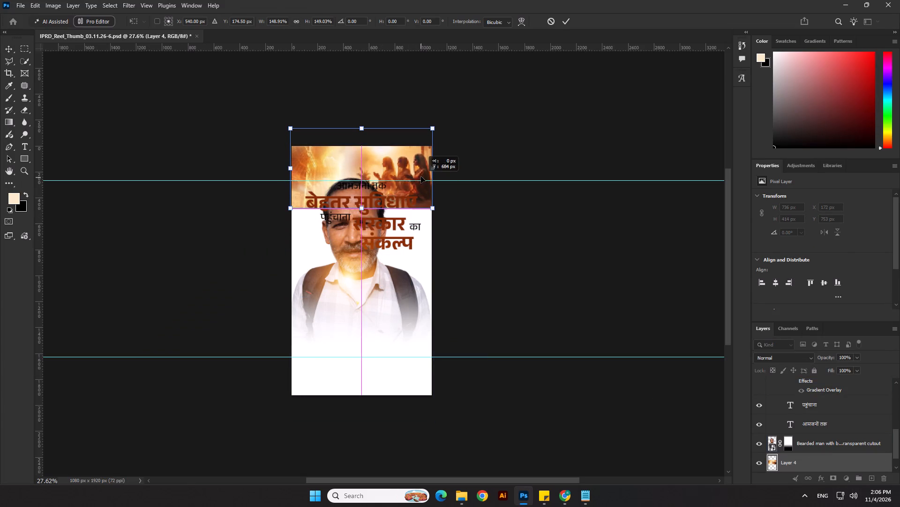
drag(421, 177, 422, 172)
key(Return)
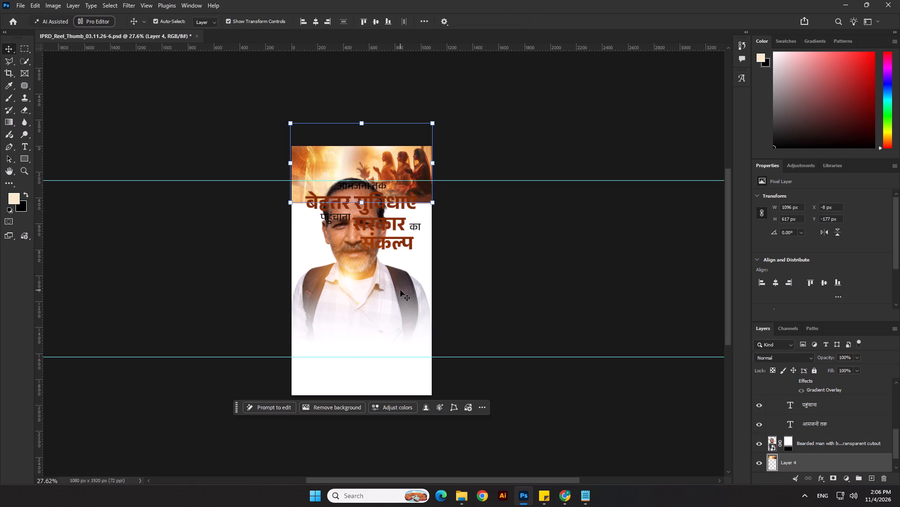
Scale the bearded man cutout down to about 91% and nudge it right to X about 68 px.
click(408, 290)
drag(359, 177, 360, 182)
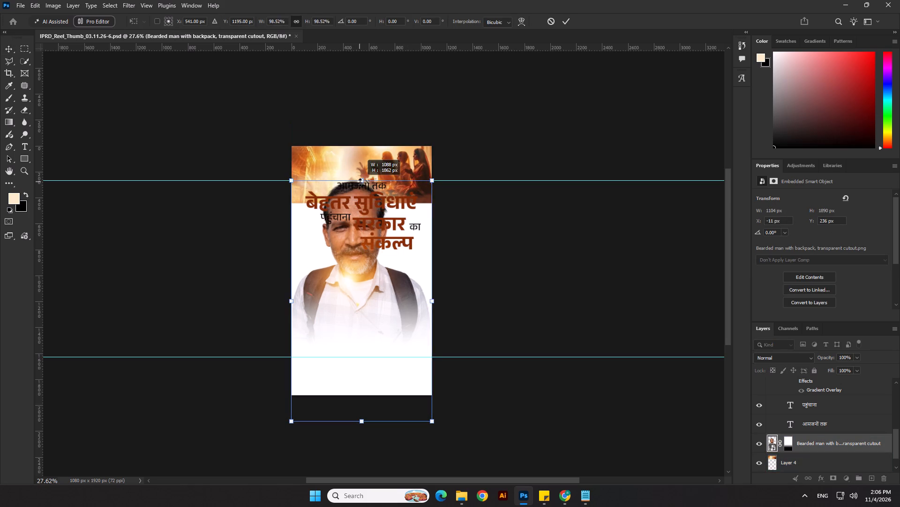
drag(360, 182, 360, 191)
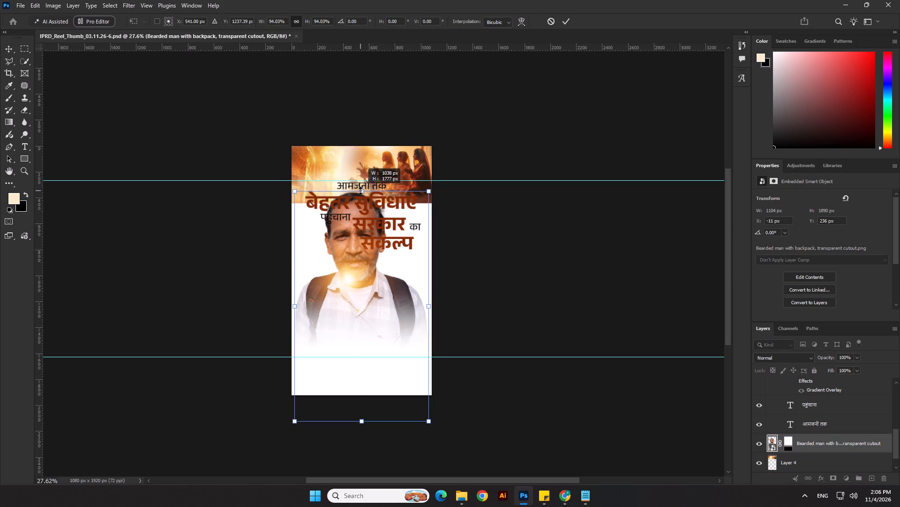
drag(360, 191, 362, 199)
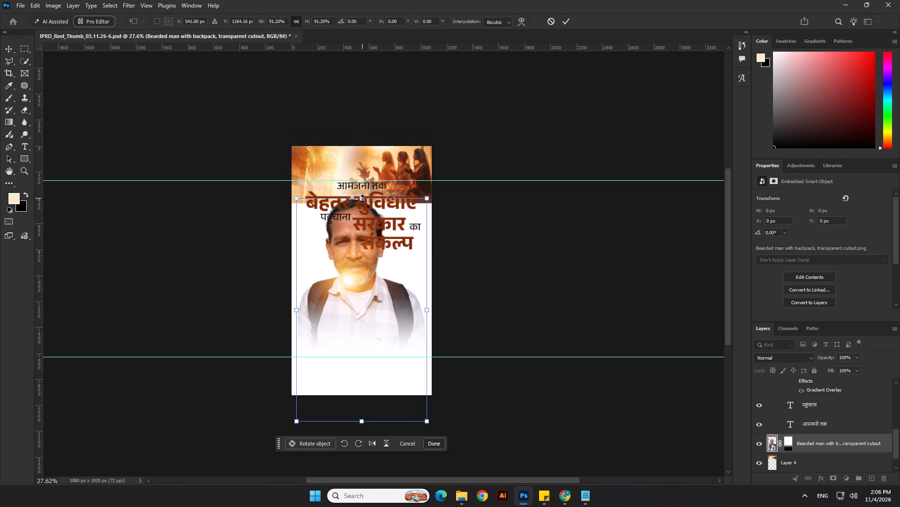
key(shift+Right)
key(shift+Right)
key(shift+Right)
key(Return)
Nudge the man cutout up to Y about 332 px.
key(Up)
key(Up)
key(Up)
key(Up)
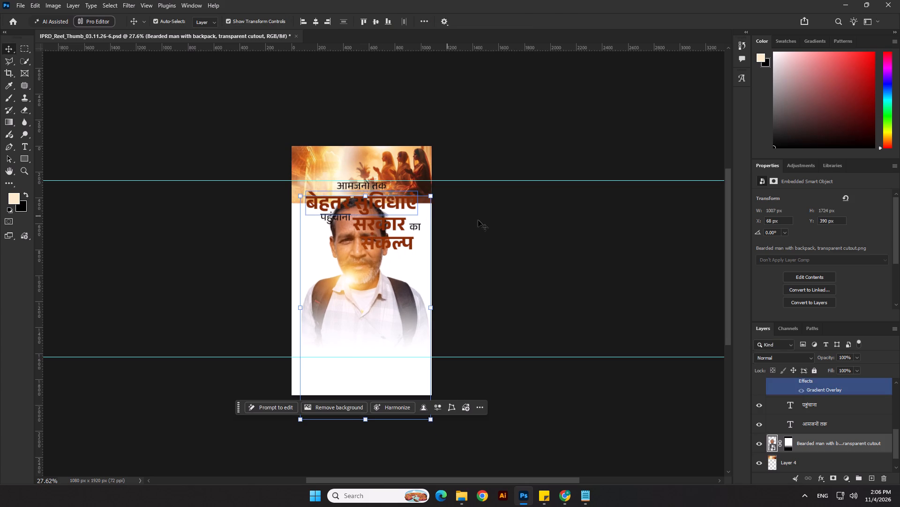
key(Up)
key(shift+Up)
key(shift+Up)
key(shift+Up)
key(shift+Up)
key(shift+Up)
key(Return)
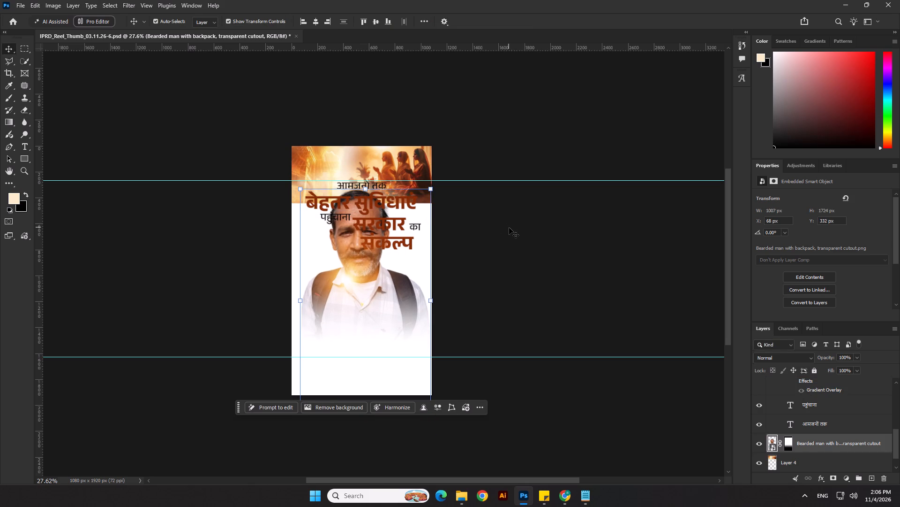
click(509, 228)
Paint black on the man's layer mask with a soft 700 px brush to fade both lower sides and the bottom edge.
scroll(296, 255, up, 3)
click(340, 292)
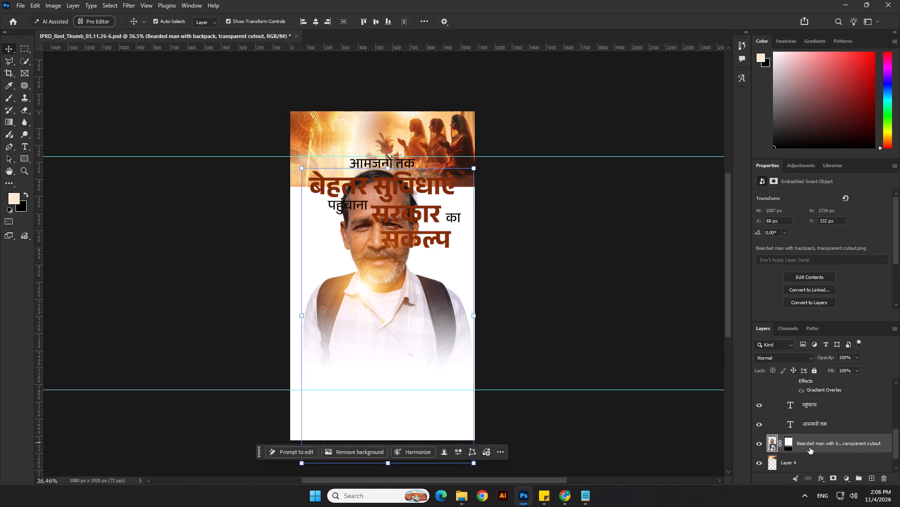
click(787, 446)
click(7, 99)
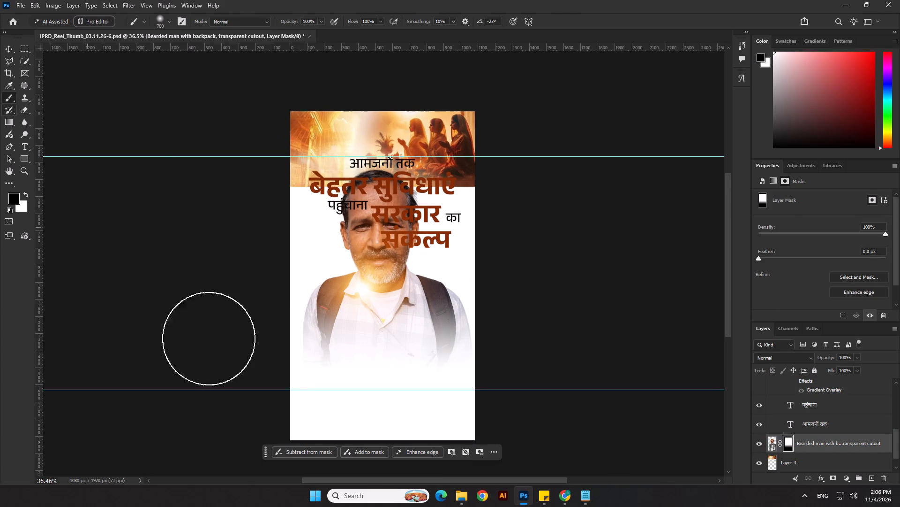
click(277, 350)
click(285, 364)
double_click(480, 366)
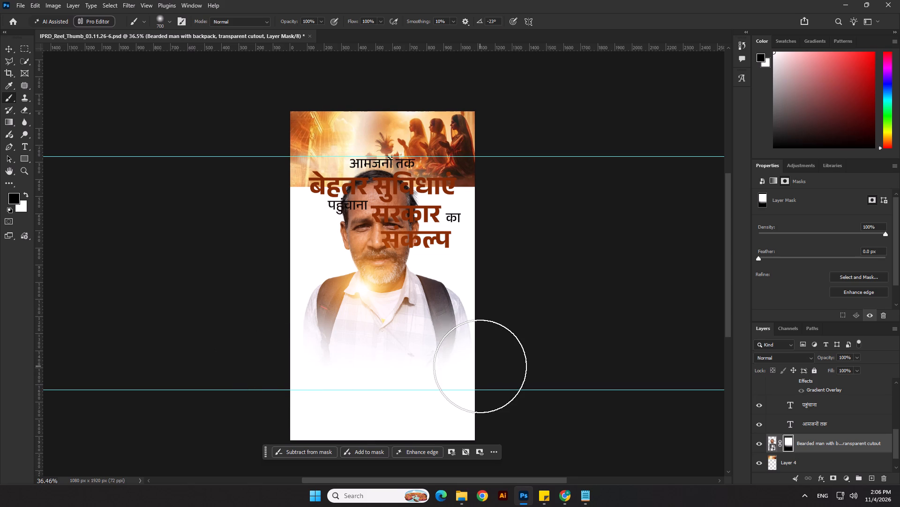
click(448, 393)
click(398, 390)
click(386, 389)
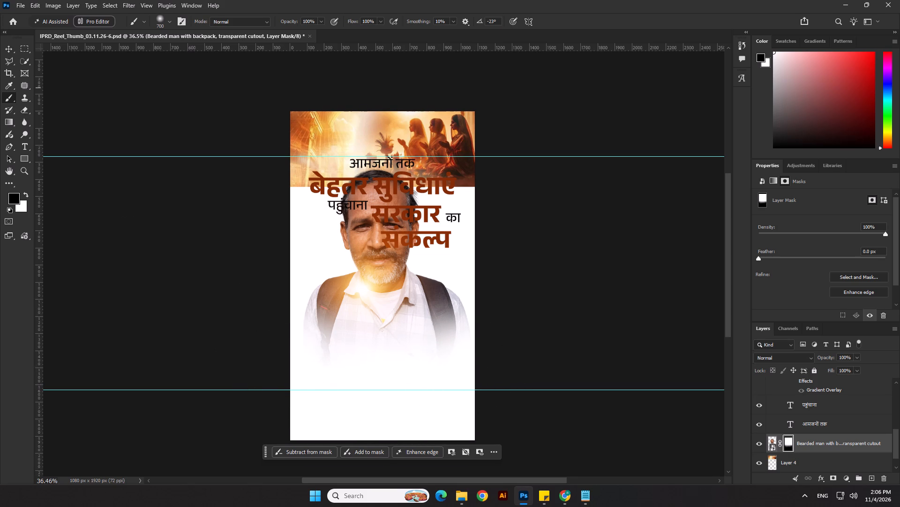
click(7, 46)
click(154, 302)
Enlarge the chhath image, Layer 4, to about 1210 x 681 px, keeping its top edge in place.
click(451, 131)
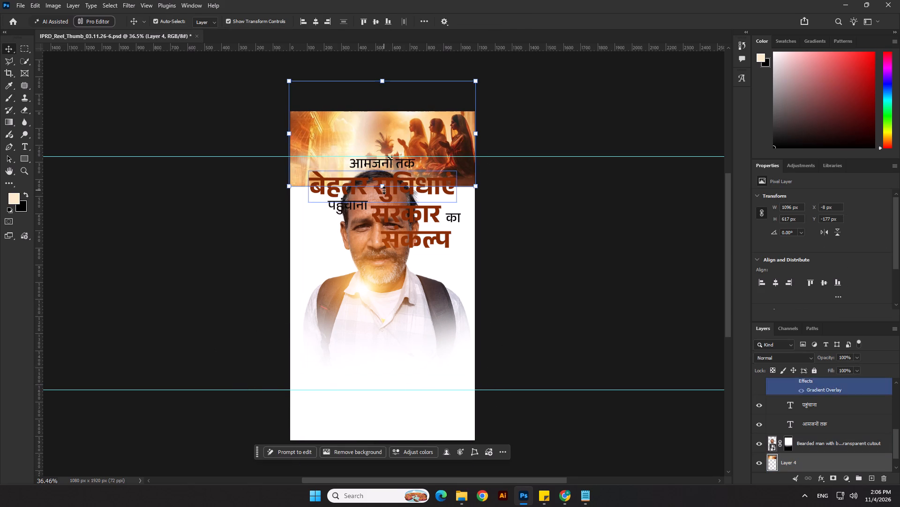
drag(384, 190, 385, 200)
key(Return)
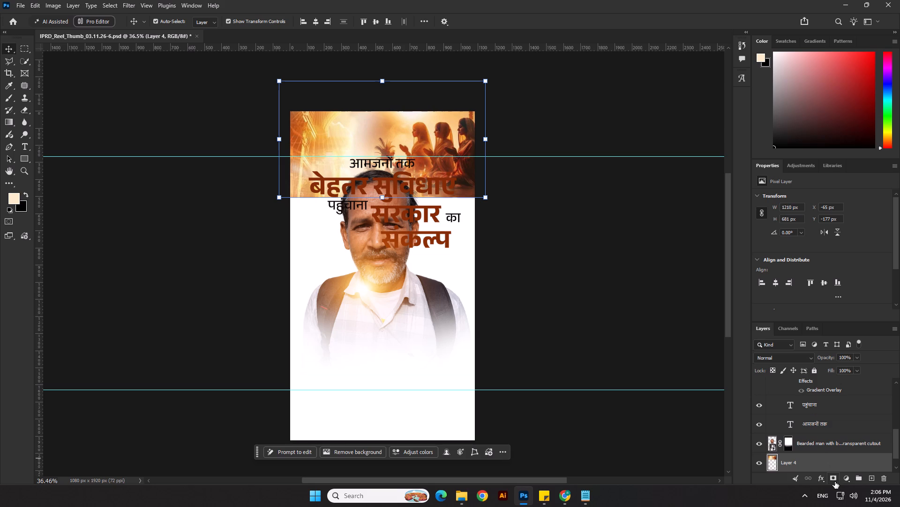
Add a layer mask to Layer 4 and fade the image's lower part into white with a black-to-white linear gradient.
click(835, 482)
click(14, 121)
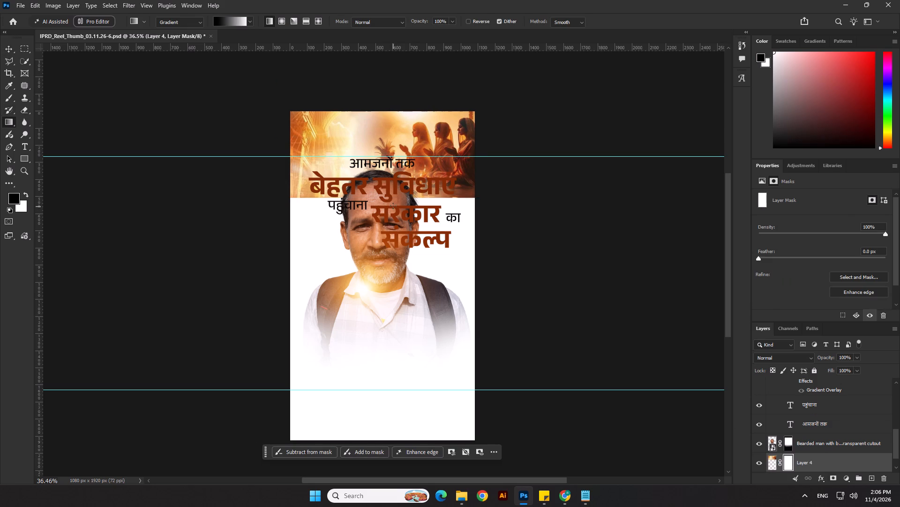
drag(391, 204, 385, 124)
click(8, 48)
click(149, 219)
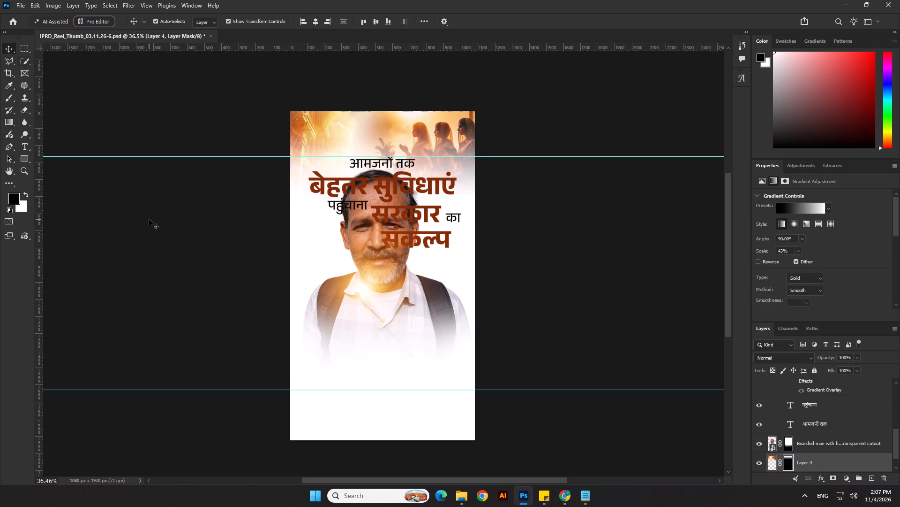
Save the thumbnail document.
key(ctrl+s)
In Pinterest, return to the bg search results, open Dark Abstract Background, and copy the wavy orange-to-red background from its related pins.
key(alt+Tab)
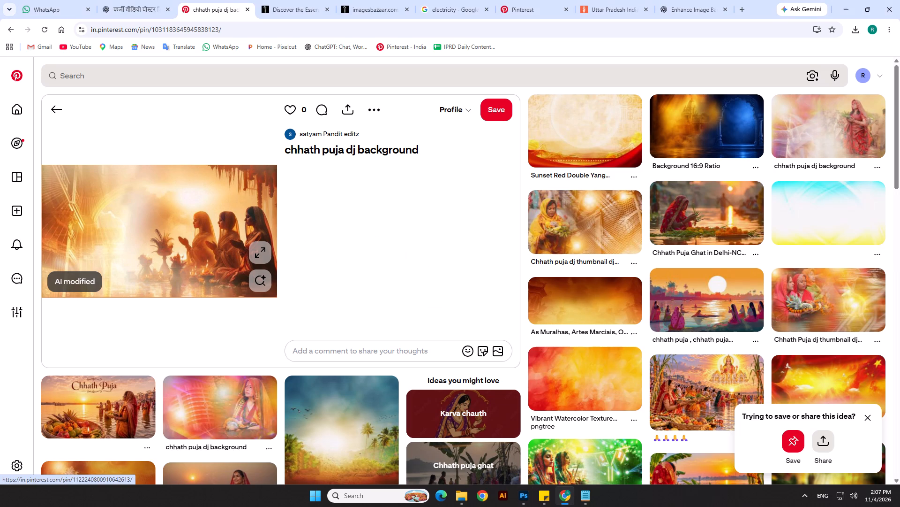
scroll(411, 232, down, 5)
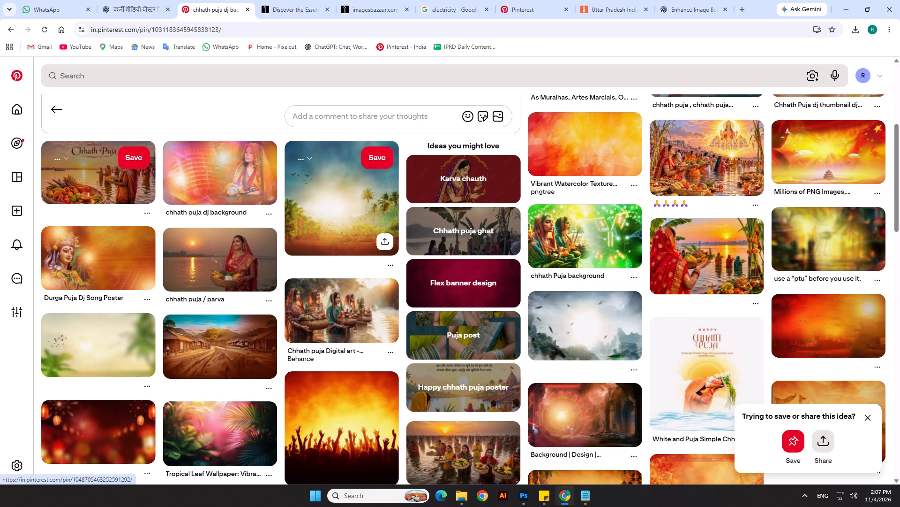
click(4, 30)
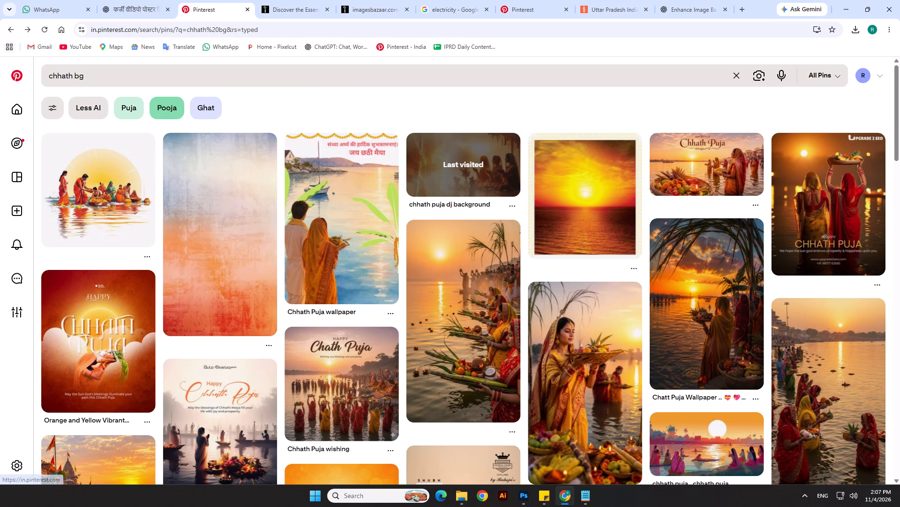
click(14, 28)
scroll(477, 307, up, 12)
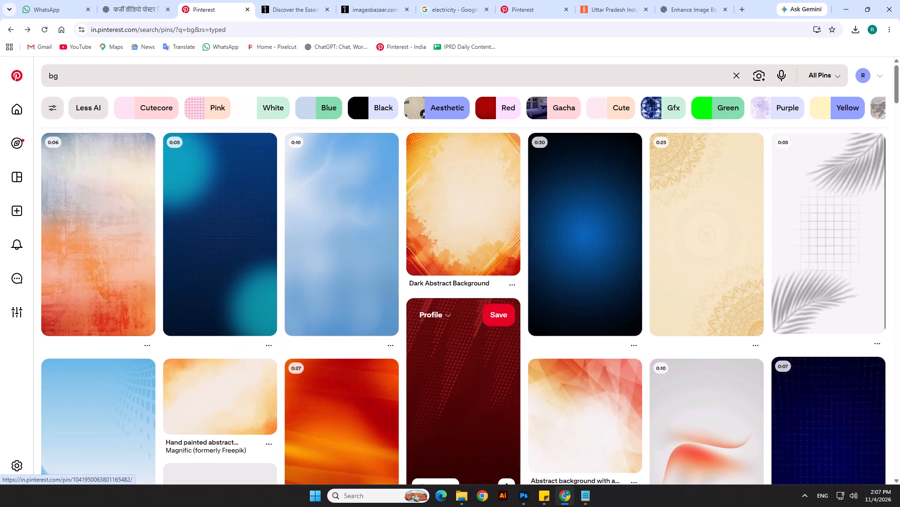
scroll(477, 307, up, 4)
click(456, 206)
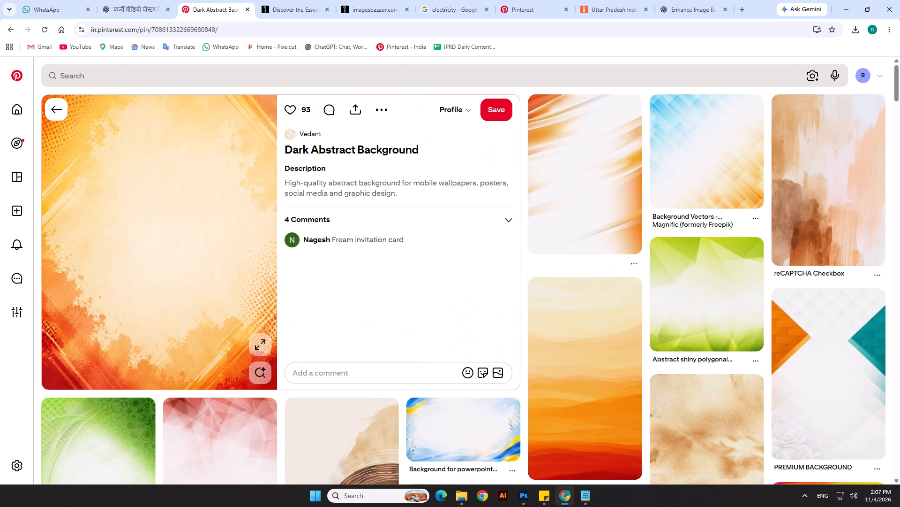
click(611, 357)
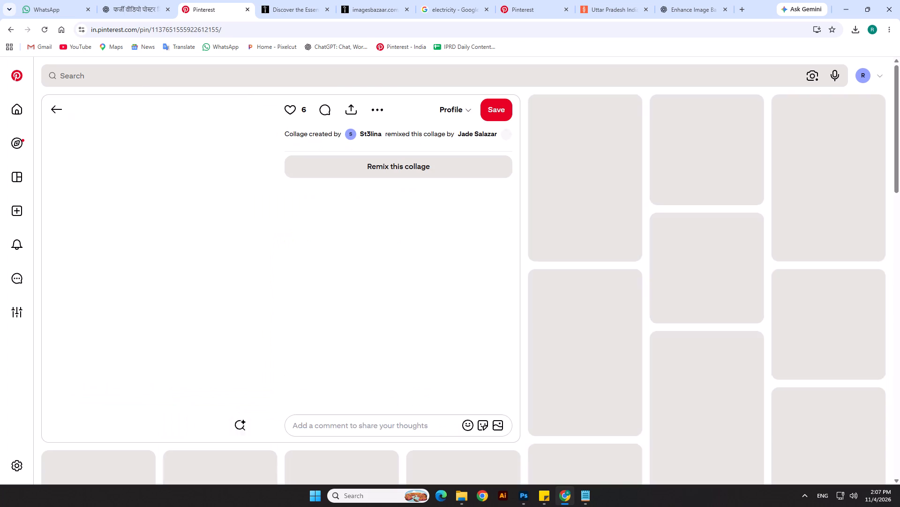
right_click(168, 235)
click(203, 261)
Switch to Photoshop and paste the copied image directly above the Background layer, beneath Layer 4.
key(alt+Tab)
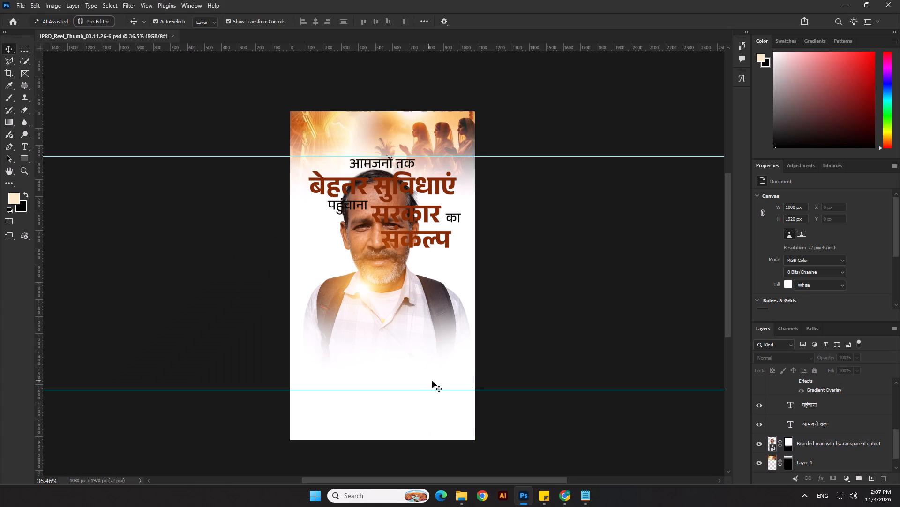
click(437, 415)
scroll(854, 464, down, 6)
click(810, 462)
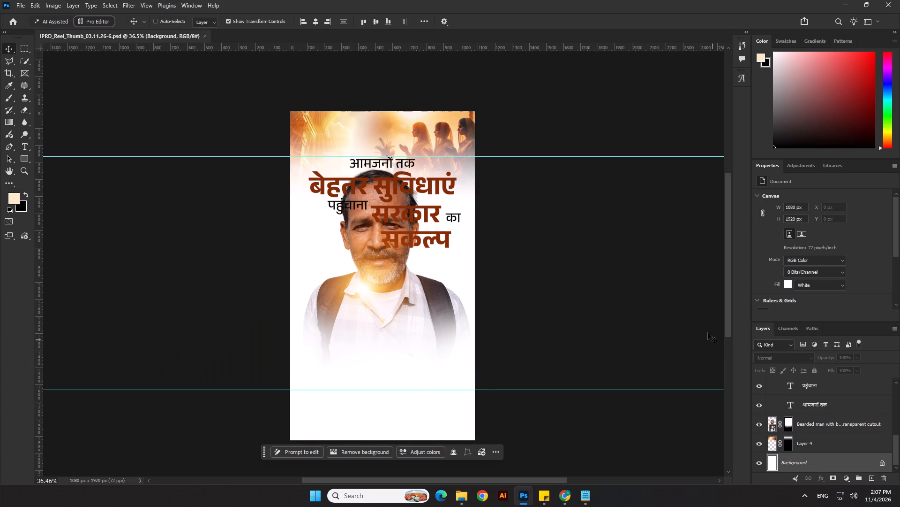
key(ctrl+v)
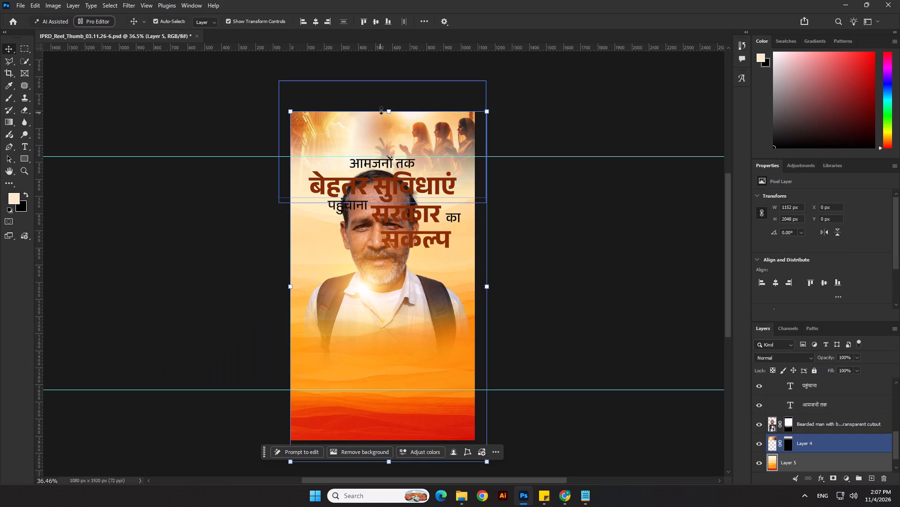
Apply a Gaussian Blur with a 138.8 px radius to the pasted orange background, Layer 5.
scroll(397, 174, down, 4)
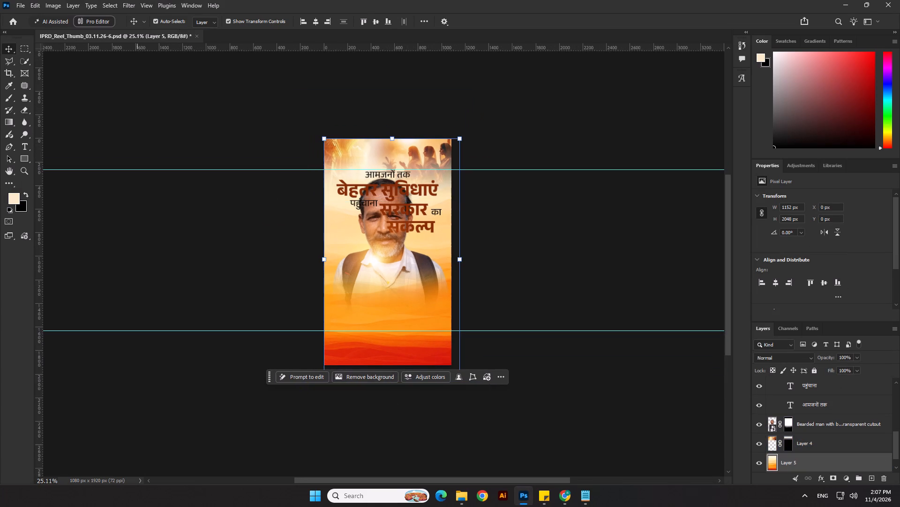
click(145, 6)
click(145, 134)
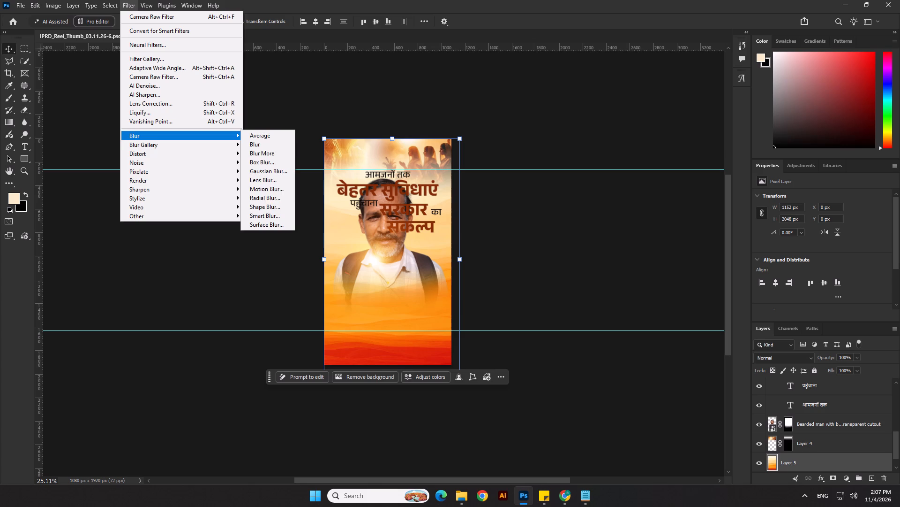
click(275, 172)
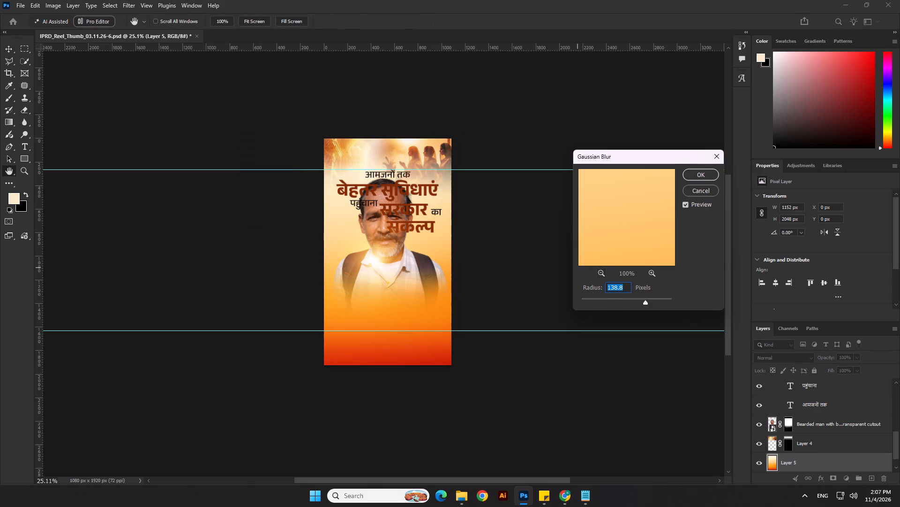
click(686, 179)
Enlarge the blurred orange background, Layer 5, so it extends well beyond the canvas on every side.
drag(390, 138, 391, 130)
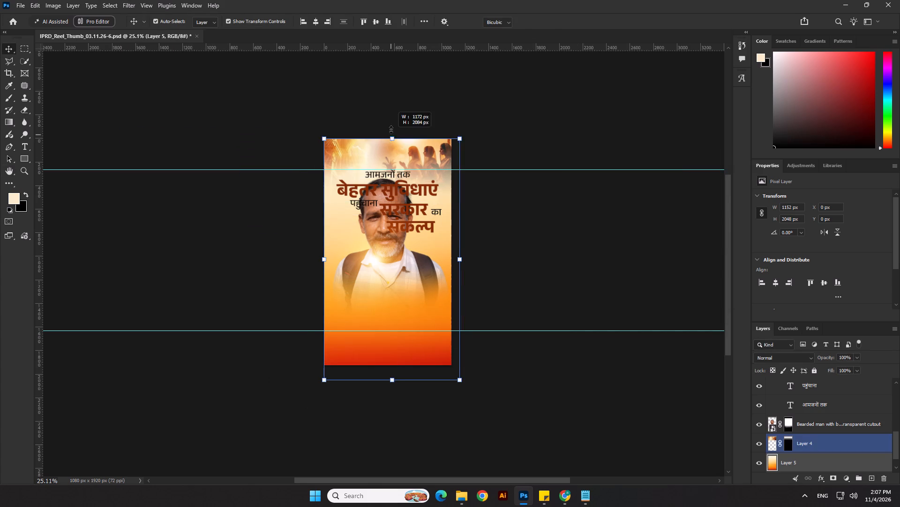
drag(391, 130, 391, 102)
drag(393, 383, 394, 415)
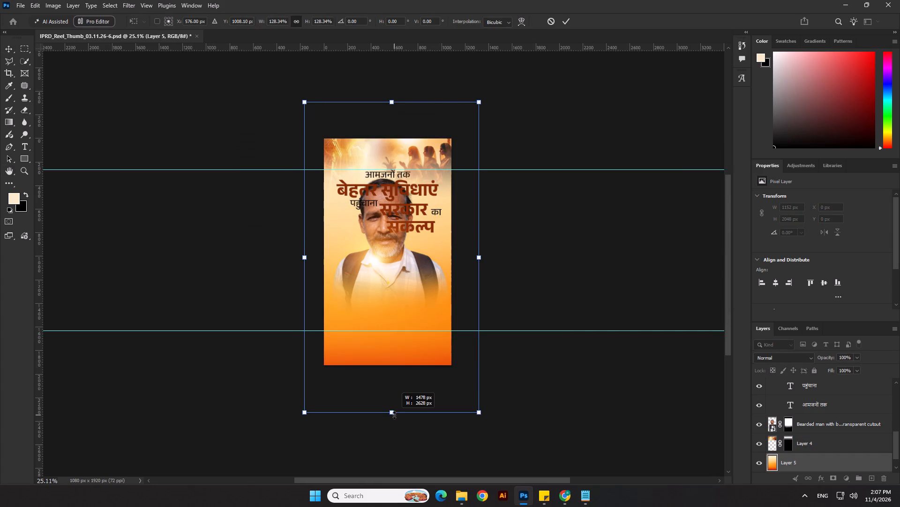
drag(394, 415, 395, 407)
key(Return)
click(568, 276)
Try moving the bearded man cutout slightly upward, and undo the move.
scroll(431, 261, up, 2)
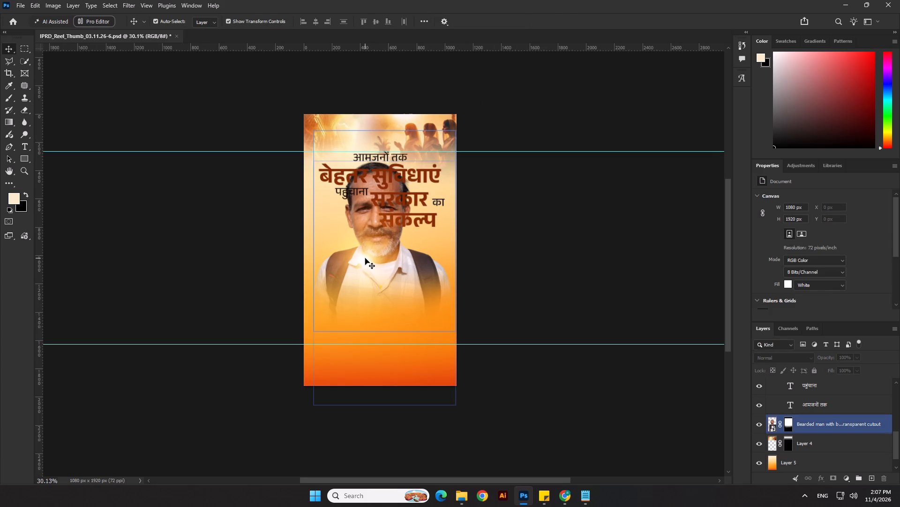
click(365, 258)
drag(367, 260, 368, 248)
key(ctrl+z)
Move the bearded man cutout layer to the top of the layer stack, above Layer 3.
scroll(805, 435, down, 3)
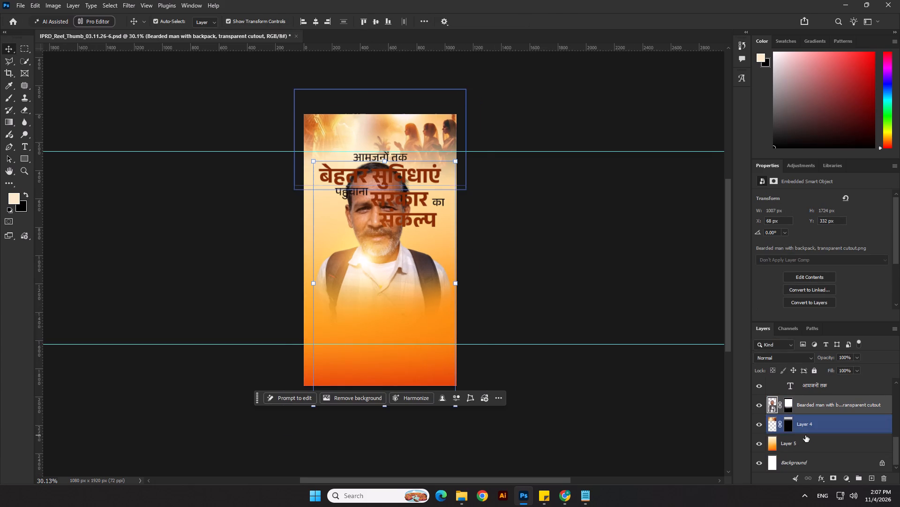
scroll(805, 435, down, 3)
scroll(805, 435, up, 5)
scroll(805, 435, down, 3)
scroll(805, 435, up, 1)
scroll(805, 435, down, 1)
drag(804, 441, 802, 396)
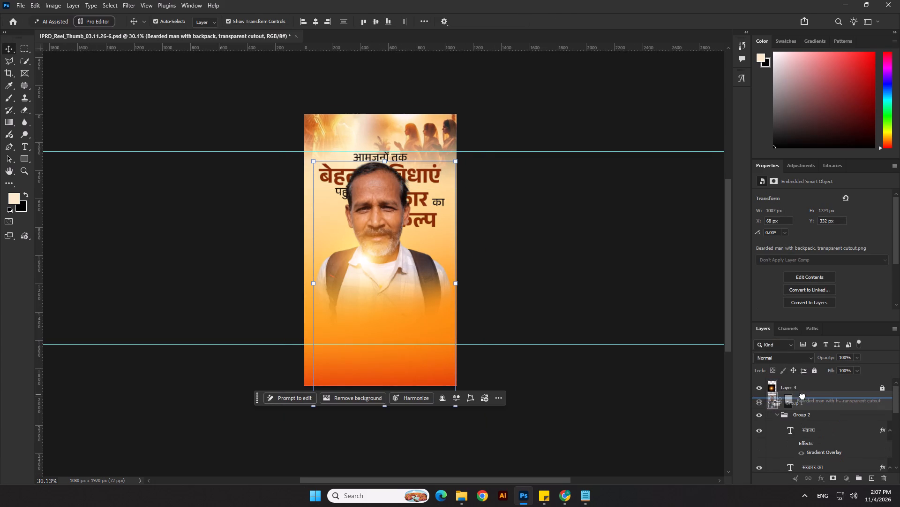
drag(802, 396, 804, 378)
Enlarge the glow, Layer 3, to about 1696 x 1693 px and shift it up behind the man's head.
click(884, 406)
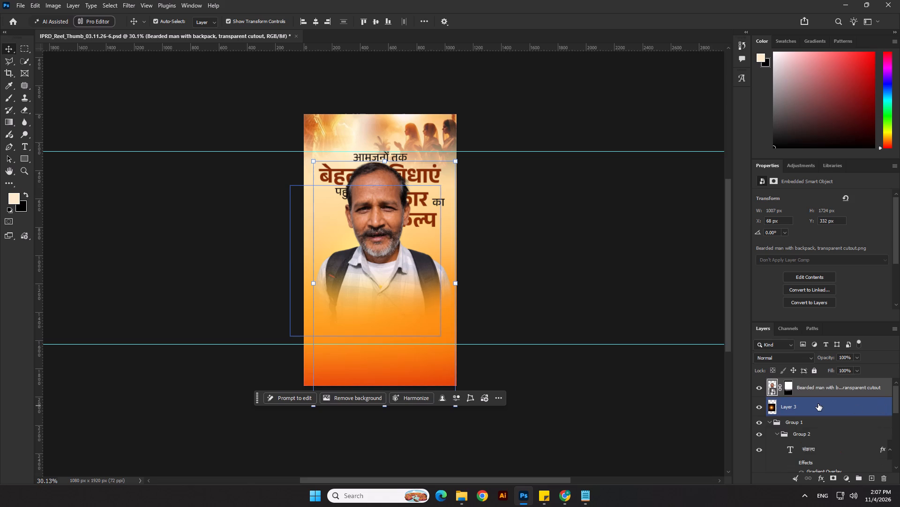
click(818, 404)
click(810, 406)
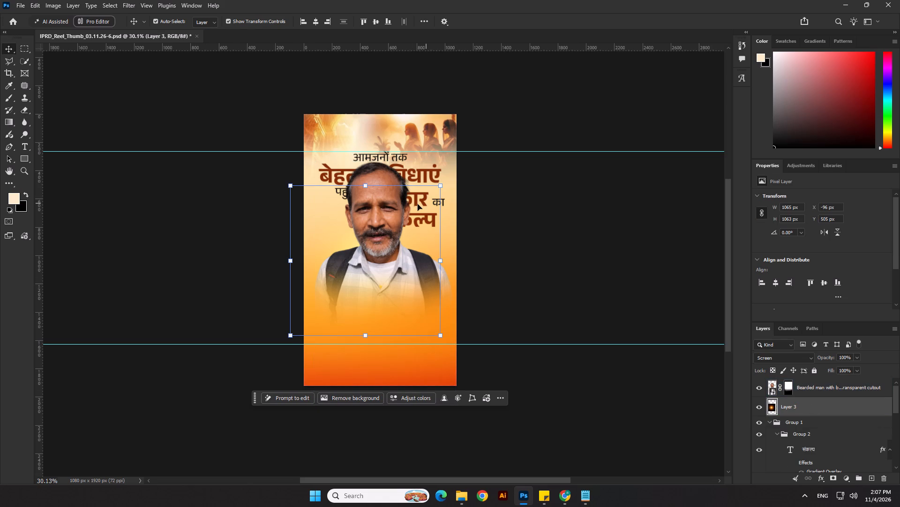
drag(365, 187, 396, 98)
drag(408, 189, 419, 159)
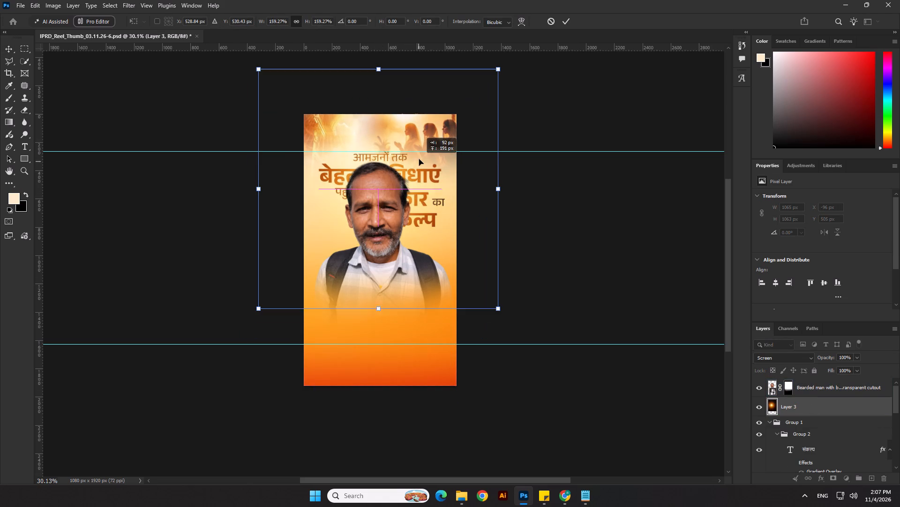
drag(419, 159, 420, 154)
key(Return)
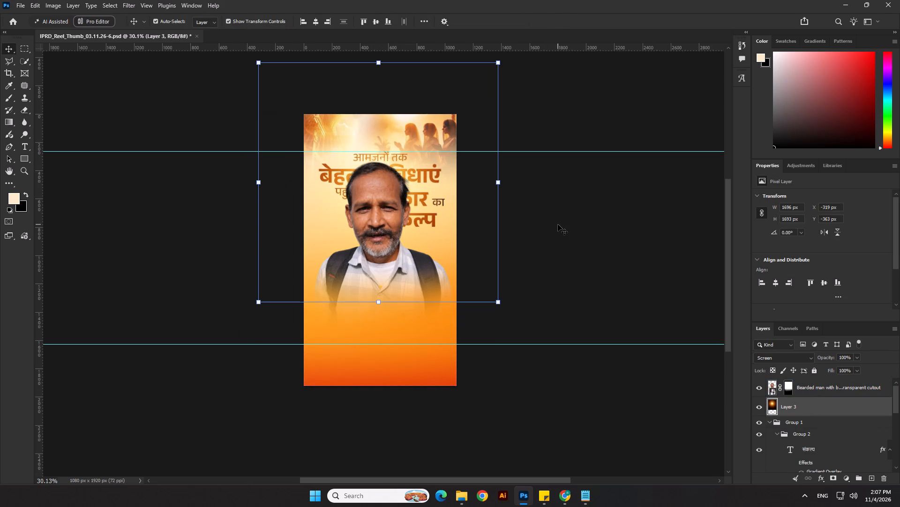
click(558, 224)
Bring the headline text, Group 1, to the top of the layer stack and move it down about 935 px, below the man's face.
click(804, 425)
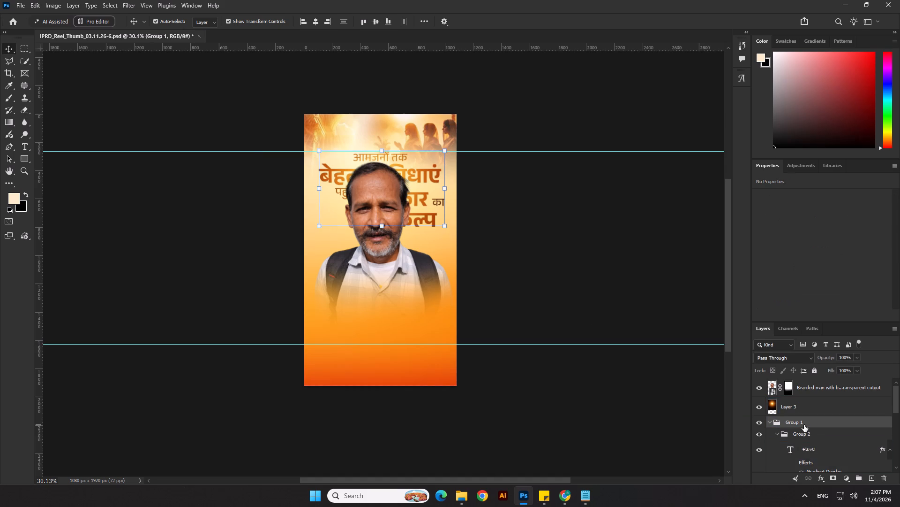
drag(802, 424, 801, 376)
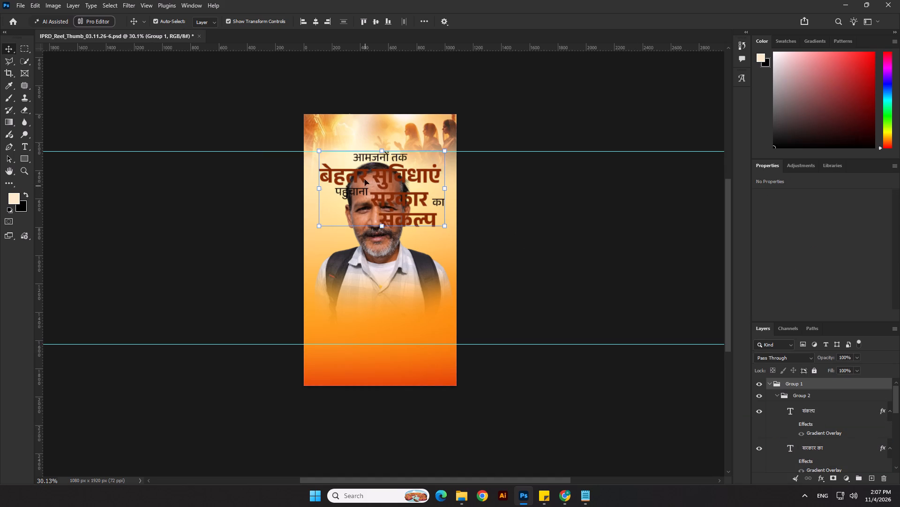
click(382, 149)
drag(391, 177, 398, 319)
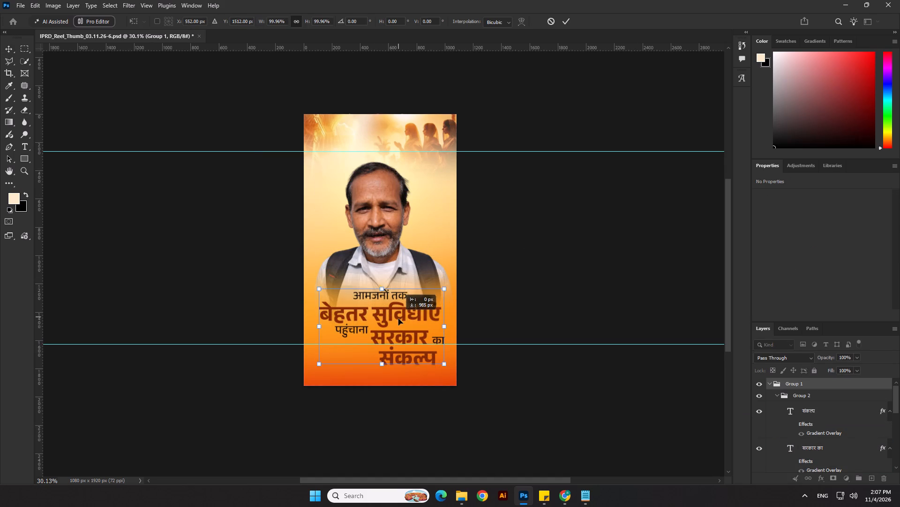
drag(398, 319, 400, 311)
key(Return)
click(546, 290)
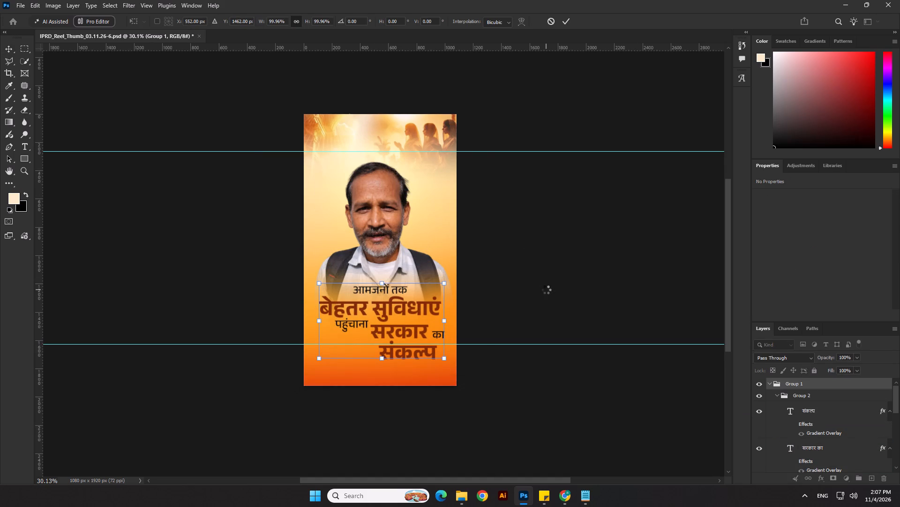
Delete the text layers संकल्प, सरकार का and पहुंचाना from the headline group.
click(422, 353)
key(Delete)
key(Delete)
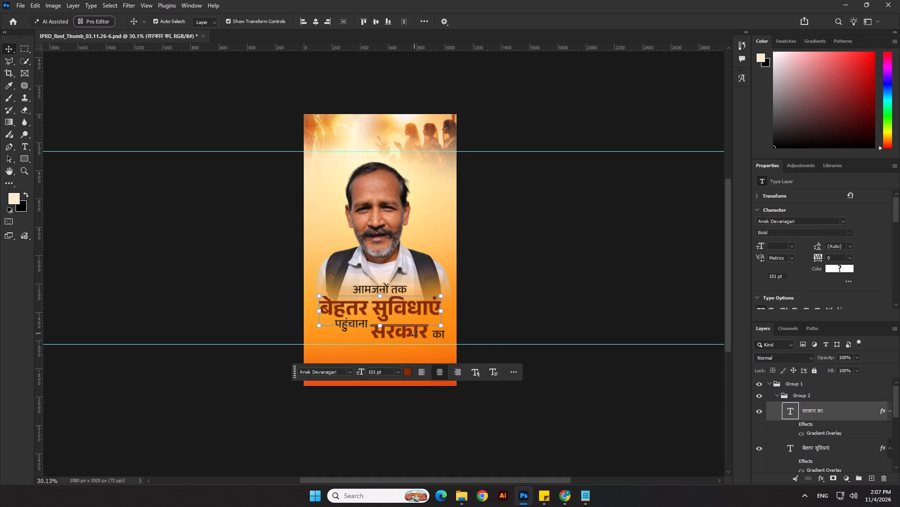
click(275, 327)
click(349, 326)
key(Delete)
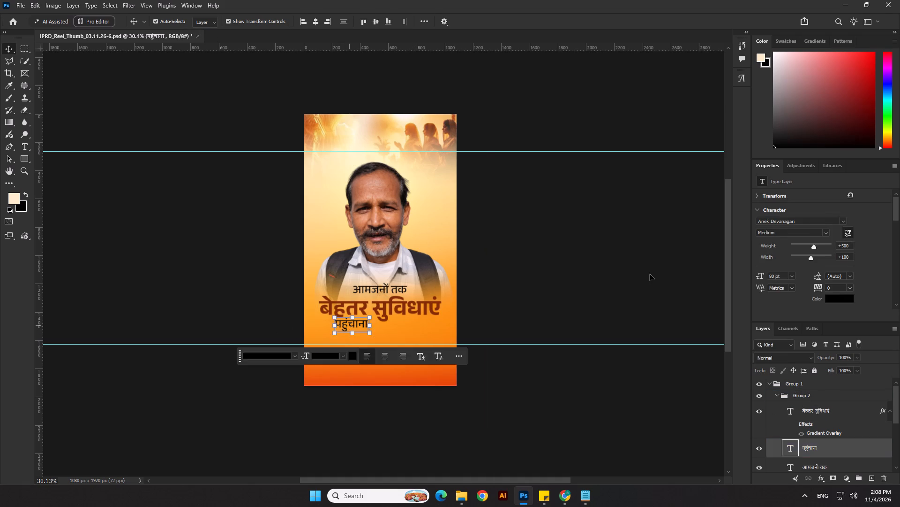
Check the thumbnail headline wording in the Notepad Thumbnail notes and return to the Photoshop design.
click(650, 274)
key(alt+Tab)
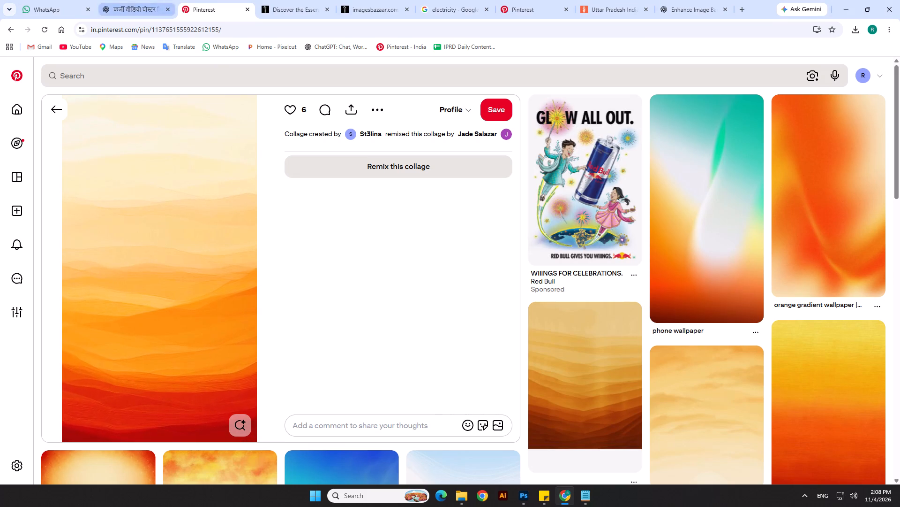
click(574, 500)
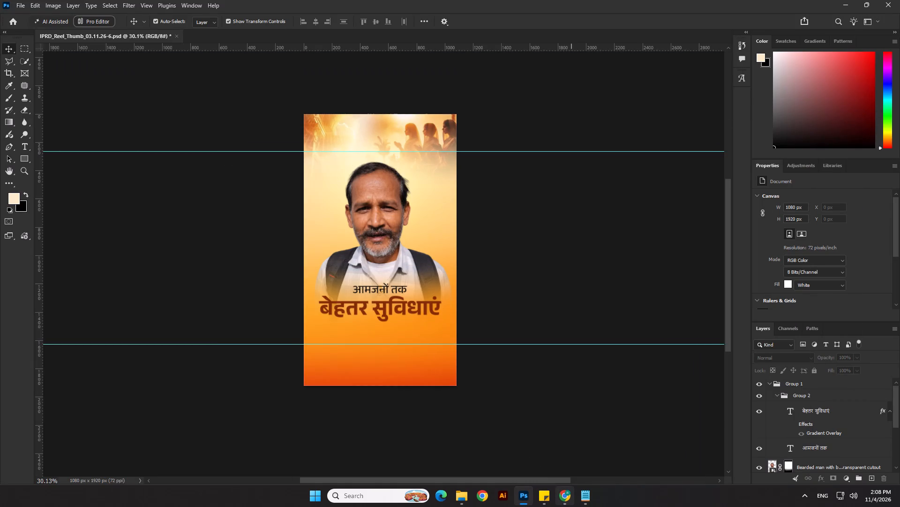
click(581, 495)
key(alt+Tab)
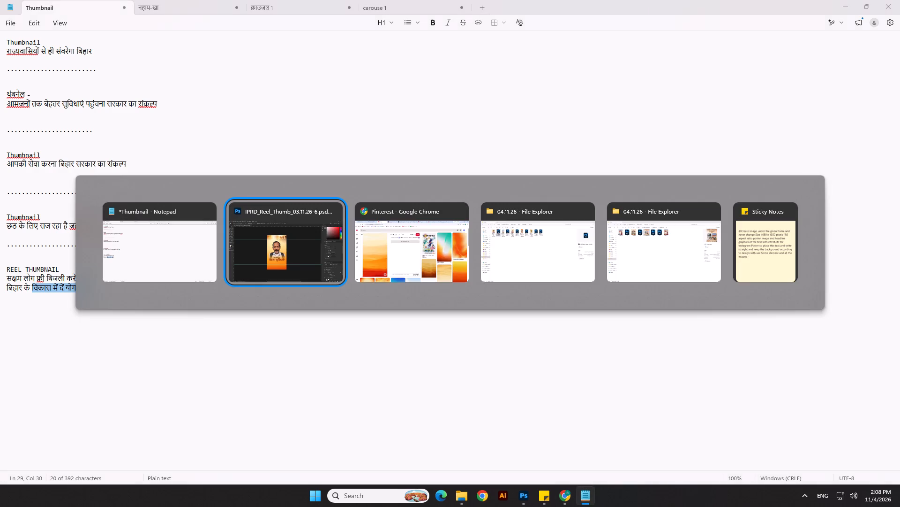
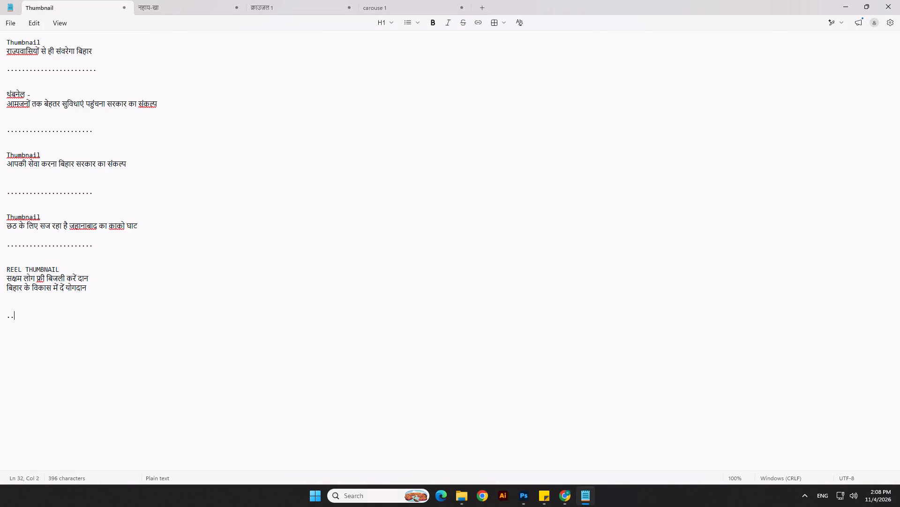
Paste the new Thumbnail headline घाटों की सफाई पर मधुबनीवासियों ने बिहार सरकार को दिया धन्यवाद below the last dotted separator and shorten that separator by two dots.
key(Return)
key(Return)
key(Return)
key(Return)
key(BackSpace)
key(ctrl+v)
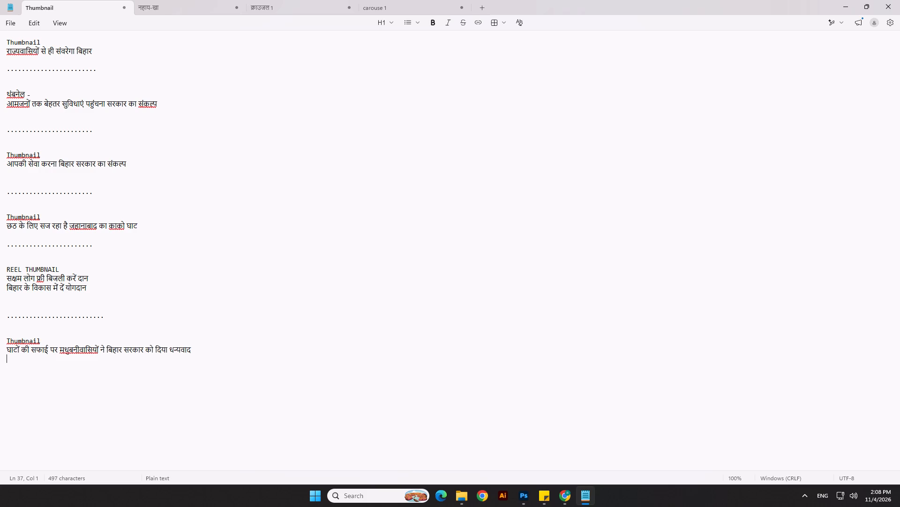
click(109, 313)
key(BackSpace)
key(BackSpace)
Copy the phrase घाटों की सफाई पर from the new headline in the notes and switch back to the thumbnail in Photoshop.
drag(7, 349, 60, 353)
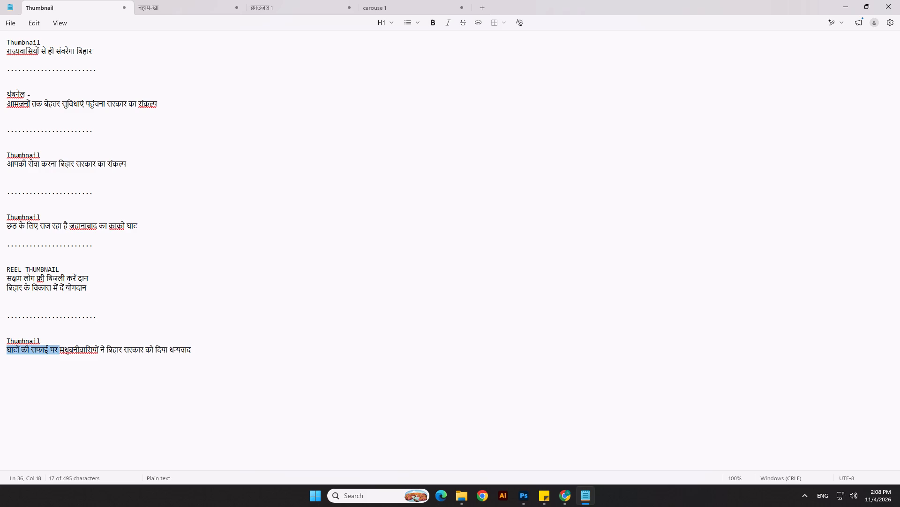
drag(60, 353, 59, 353)
key(ctrl+c)
key(ctrl+c)
key(alt+Tab)
key(alt+Tab)
scroll(397, 301, up, 3)
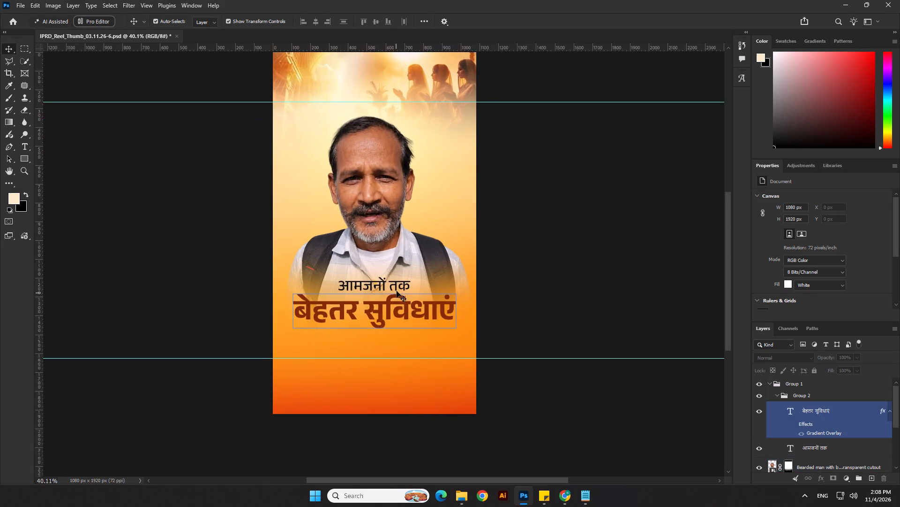
Replace the आमजनों तक text with the copied wording घाटों की सफाई पर.
scroll(397, 291, up, 1)
double_click(396, 287)
key(ctrl+v)
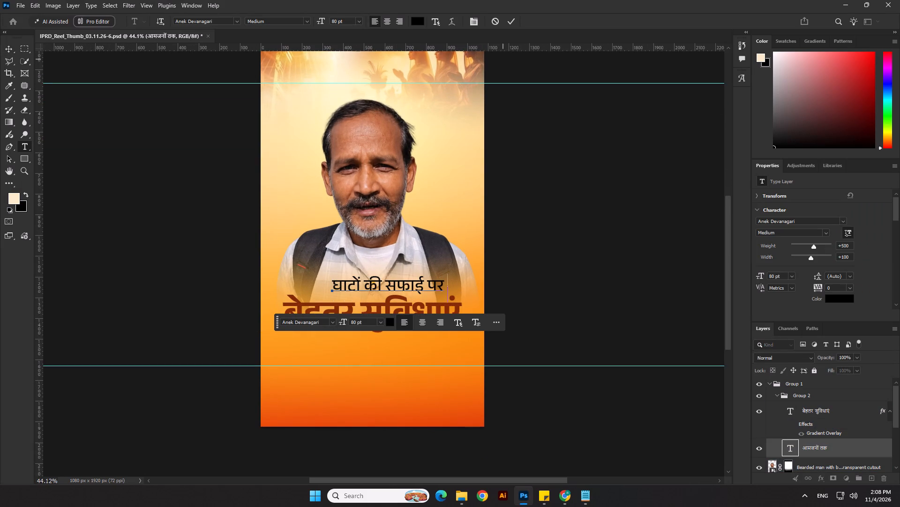
click(512, 18)
click(610, 305)
Move the बेहतर सुविधाएं text slightly down and hide its layer.
scroll(386, 330, up, 2)
drag(389, 327, 389, 341)
click(757, 416)
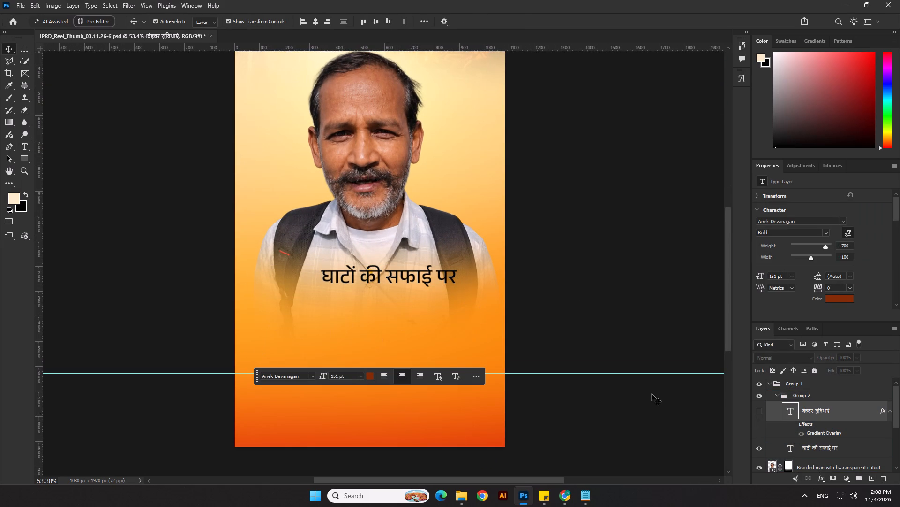
Move the घाटों की सफाई पर text down over the lower edge of the man's shirt and centre it horizontally on the canvas.
drag(348, 281, 330, 304)
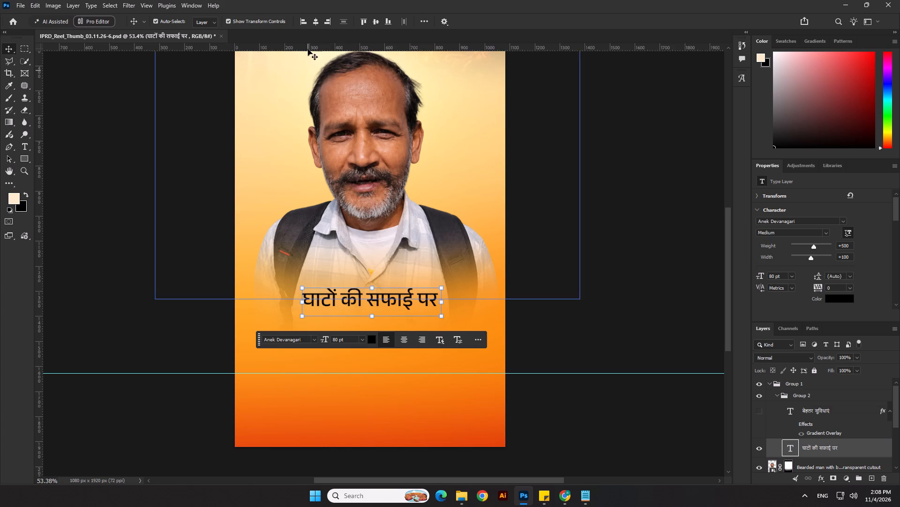
click(313, 25)
click(186, 154)
Draw a cream rectangle about 767 x 128 px over the घाटों की सफाई पर text and centre it horizontally on the canvas.
click(21, 162)
scroll(278, 336, up, 1)
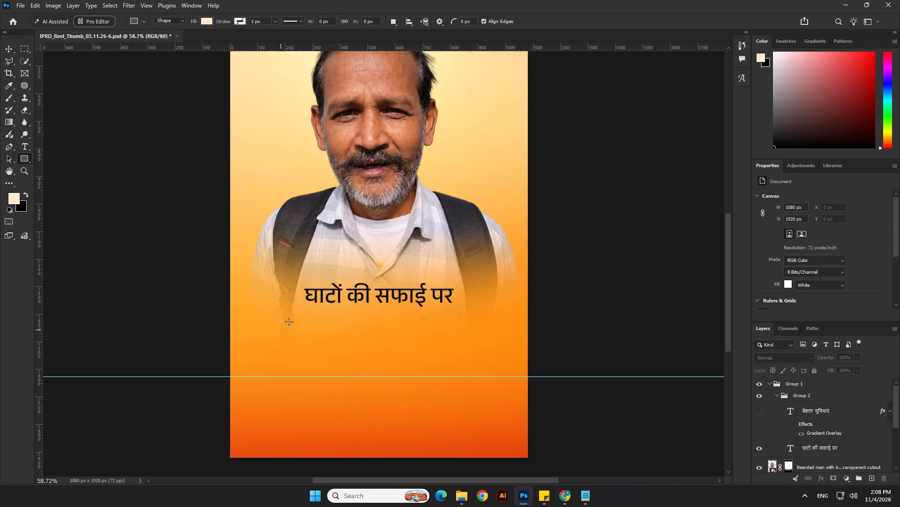
drag(265, 287, 476, 322)
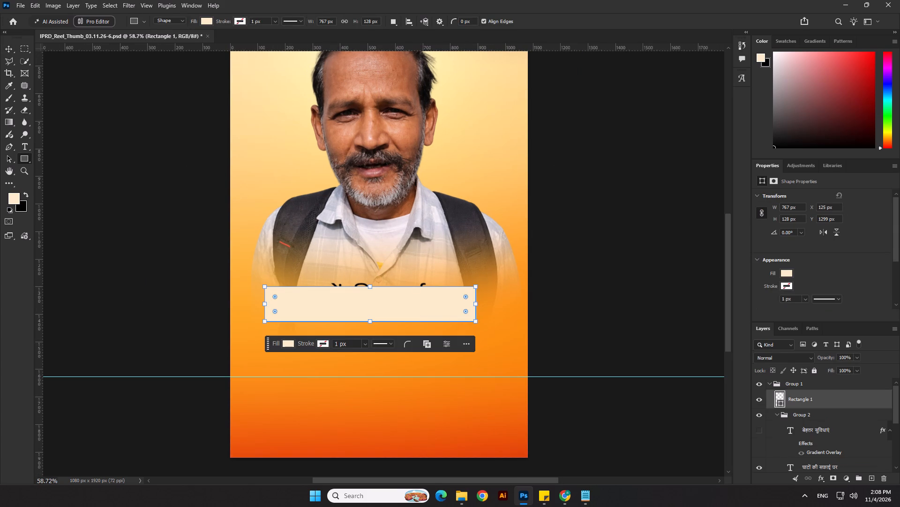
click(8, 48)
click(313, 23)
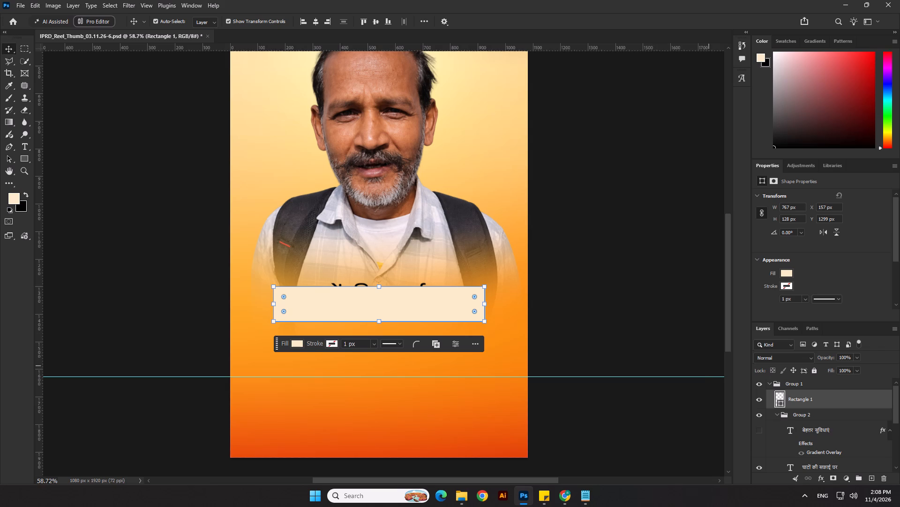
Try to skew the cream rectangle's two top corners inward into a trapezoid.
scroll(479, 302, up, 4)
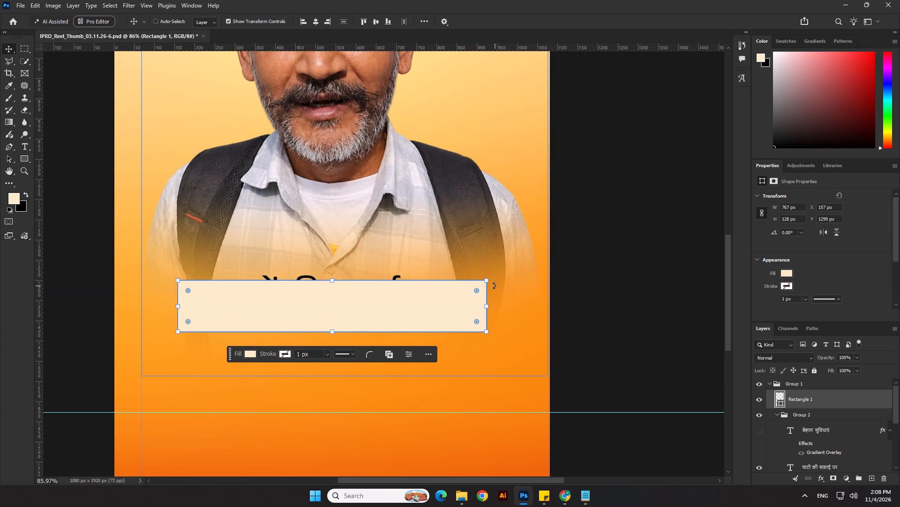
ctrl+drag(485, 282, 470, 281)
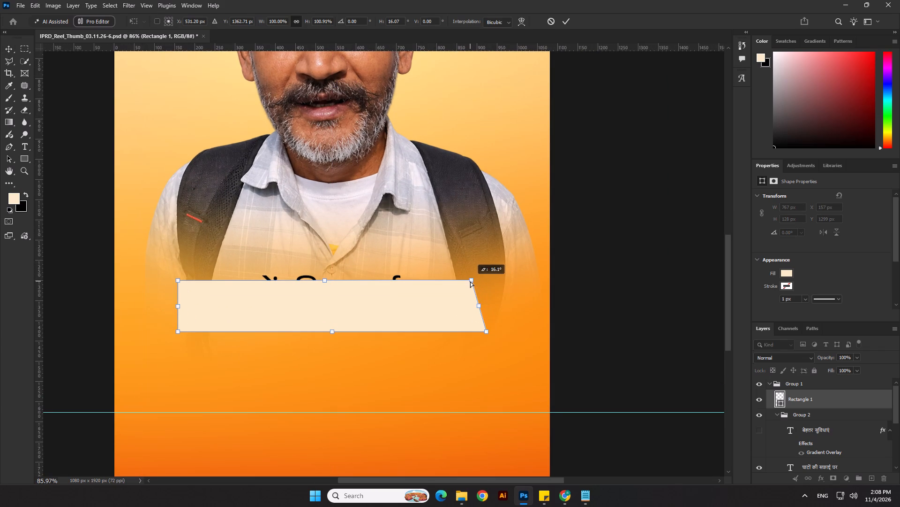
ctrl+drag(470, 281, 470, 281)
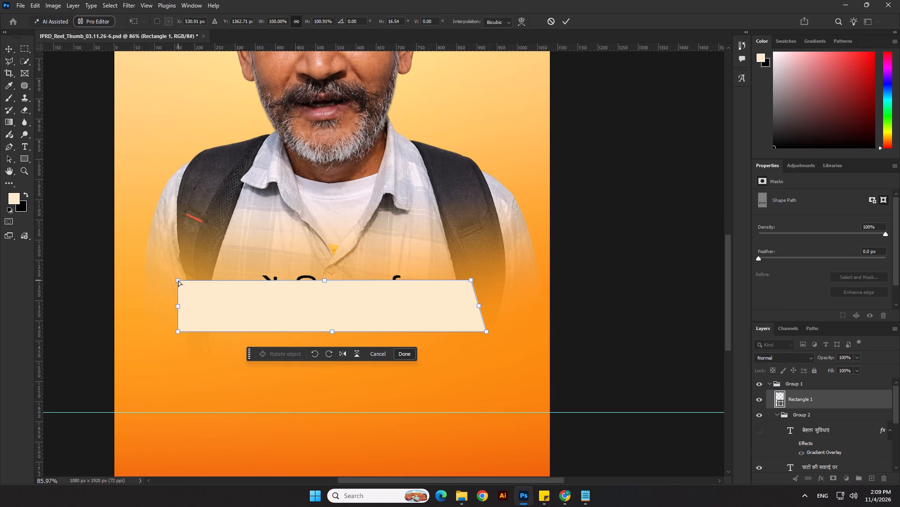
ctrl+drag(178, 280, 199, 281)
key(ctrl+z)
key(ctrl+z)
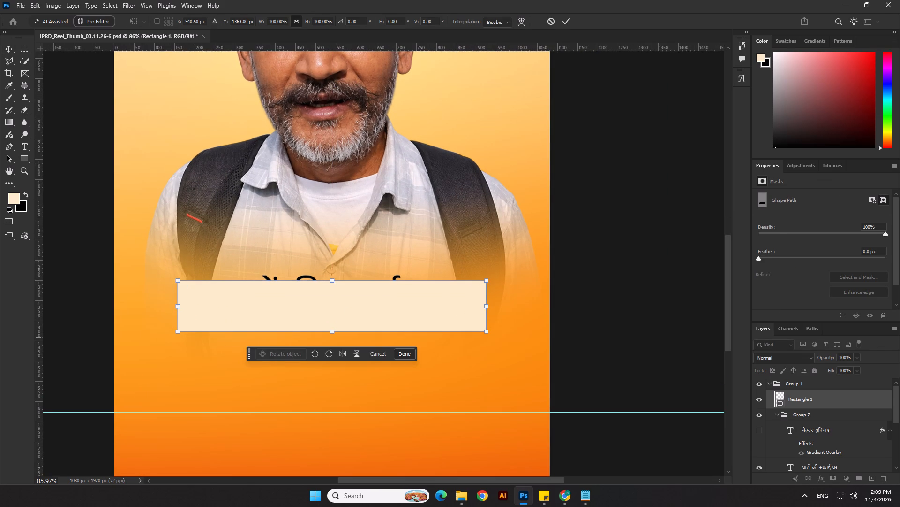
Round all corners of the cream rectangle with a 20 px radius.
scroll(818, 282, down, 3)
drag(774, 299, 801, 305)
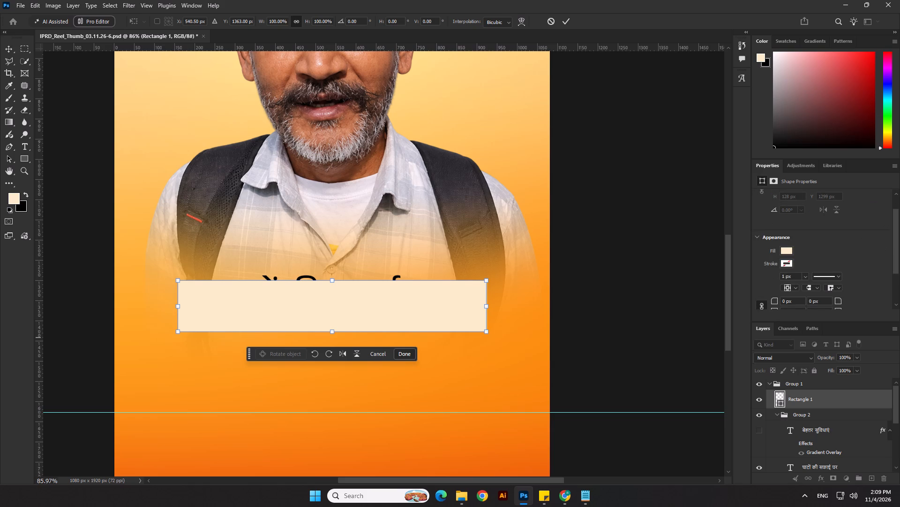
drag(801, 305, 803, 305)
drag(773, 299, 787, 298)
key(Return)
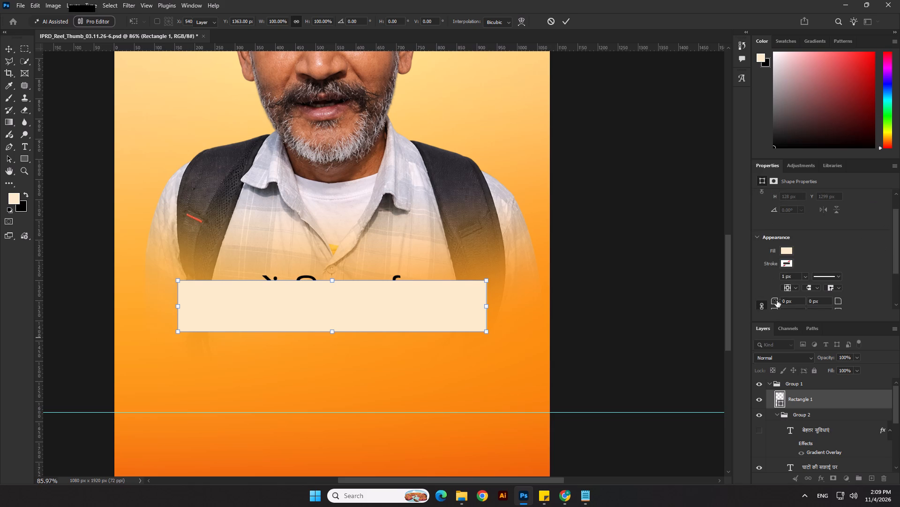
drag(774, 301, 783, 301)
drag(795, 301, 749, 306)
text(20)
key(Return)
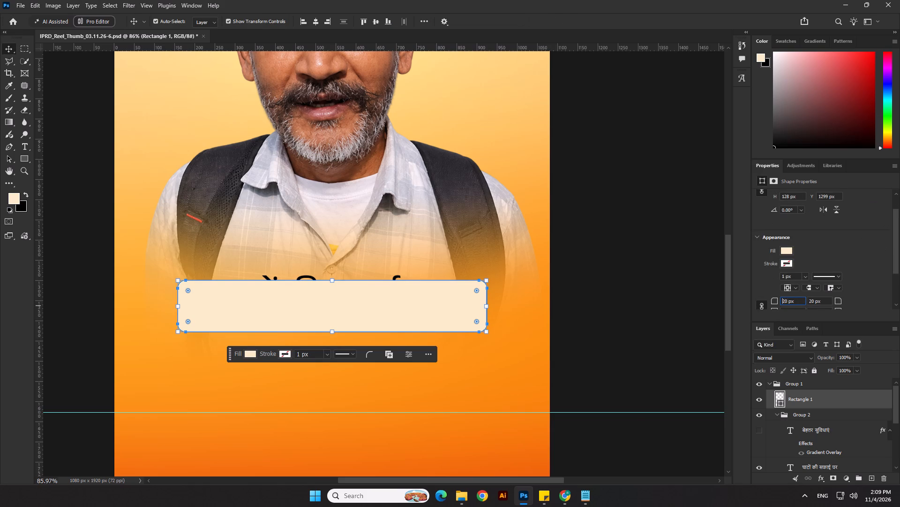
Skew the rounded rectangle's two top corners inward to make a trapezoid, slanting one side by about 27 degrees.
scroll(357, 327, up, 4)
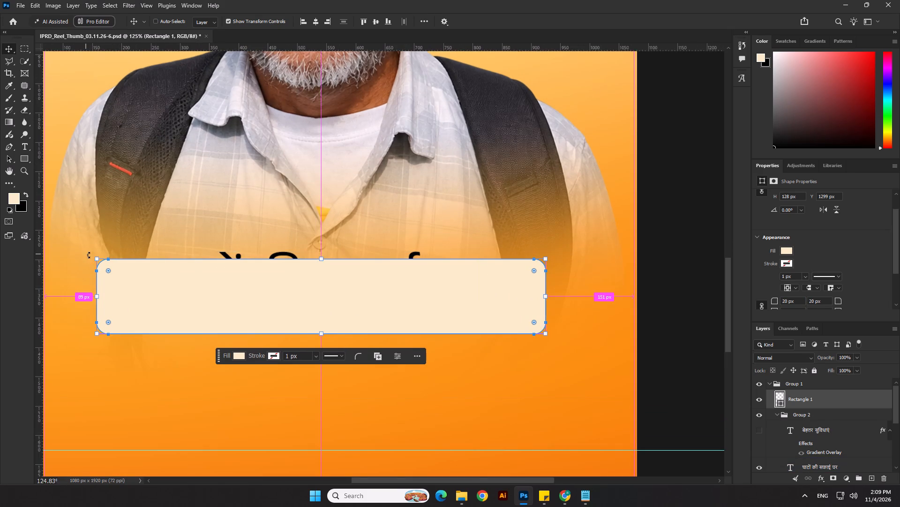
ctrl+drag(97, 257, 135, 256)
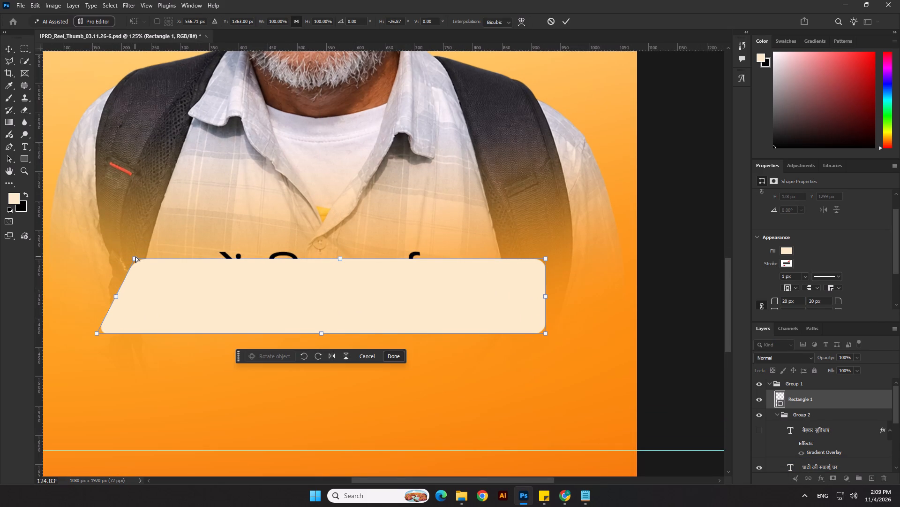
ctrl+drag(546, 256, 522, 257)
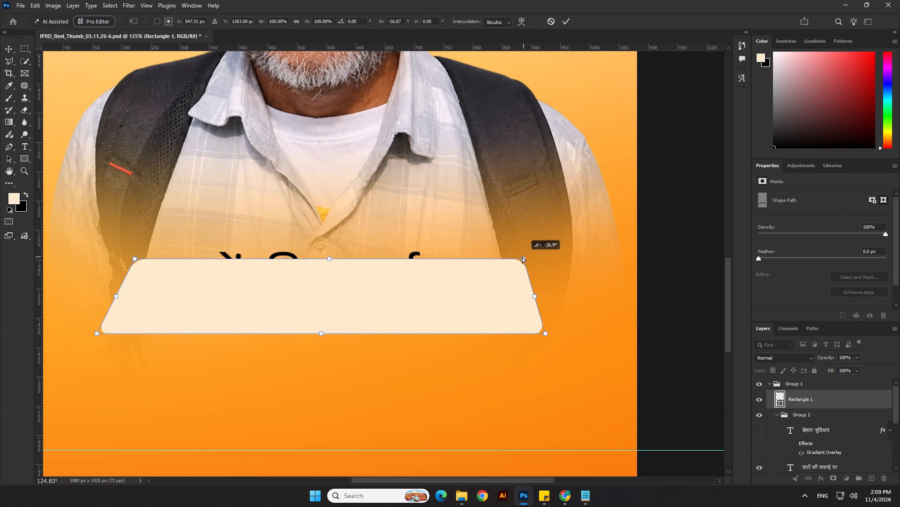
ctrl+drag(522, 257, 519, 256)
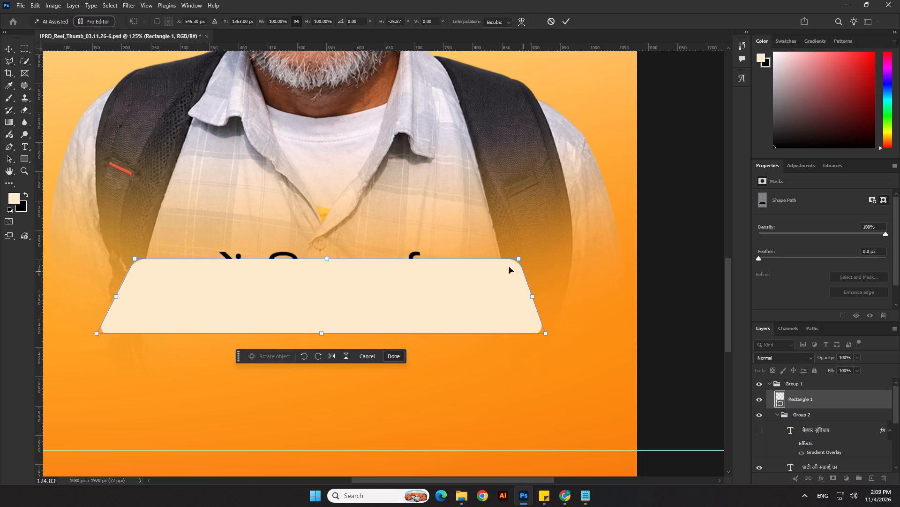
key(Return)
click(315, 11)
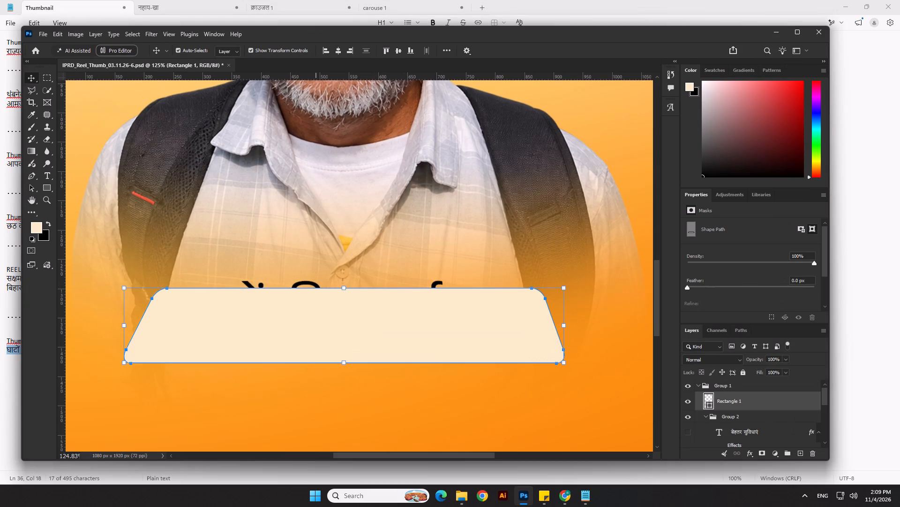
double_click(318, 36)
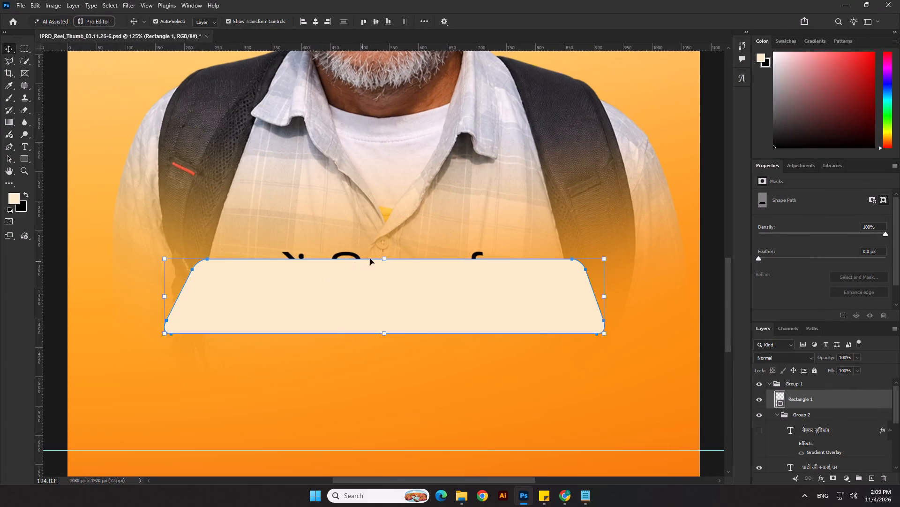
Enlarge the cream trapezoid slightly and nudge it up 10 px.
drag(380, 256, 382, 246)
key(shift+Up)
key(Return)
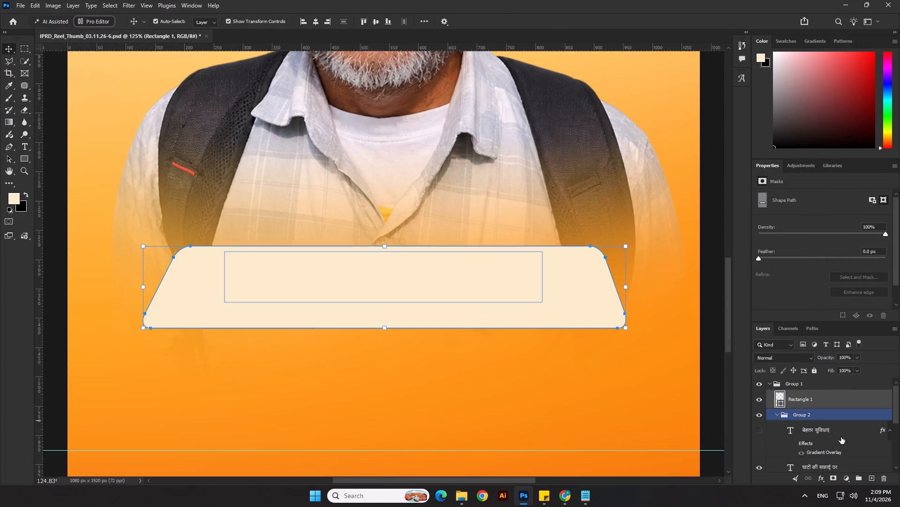
Move the बेहतर सुविधाएं layer out of Group 2 to above Rectangle 1 and make it visible again.
scroll(811, 399, up, 1)
drag(811, 431, 810, 410)
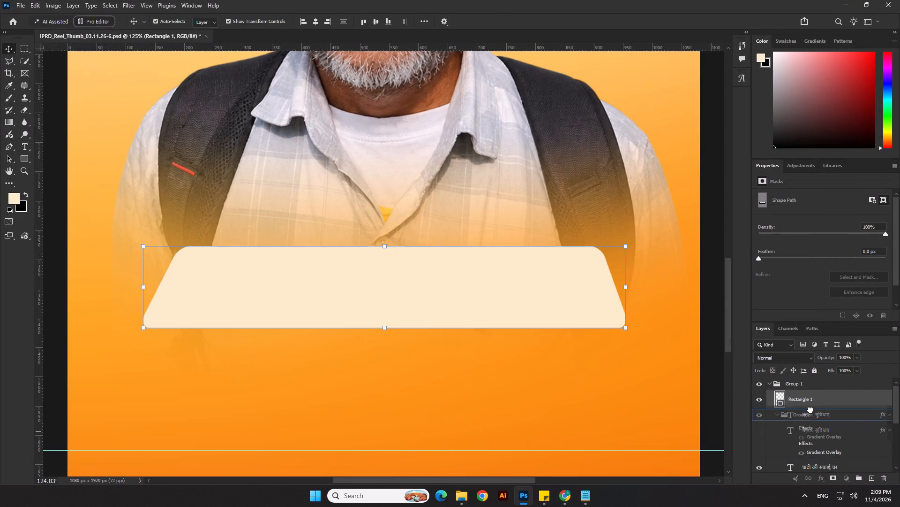
drag(810, 410, 811, 391)
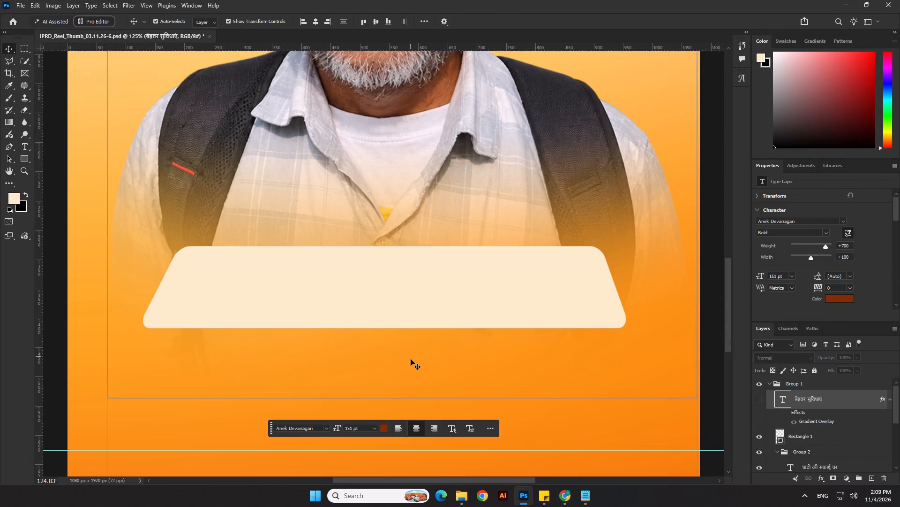
scroll(611, 360, down, 8)
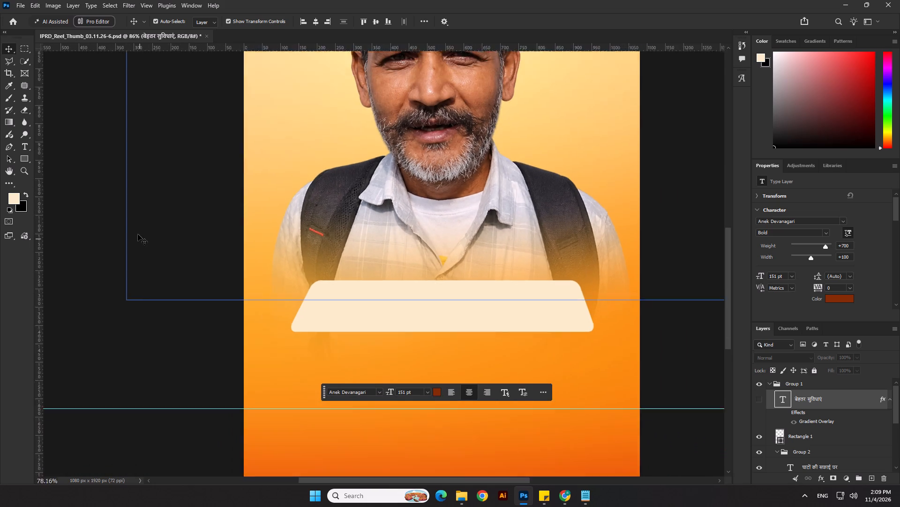
scroll(615, 335, down, 1)
click(762, 395)
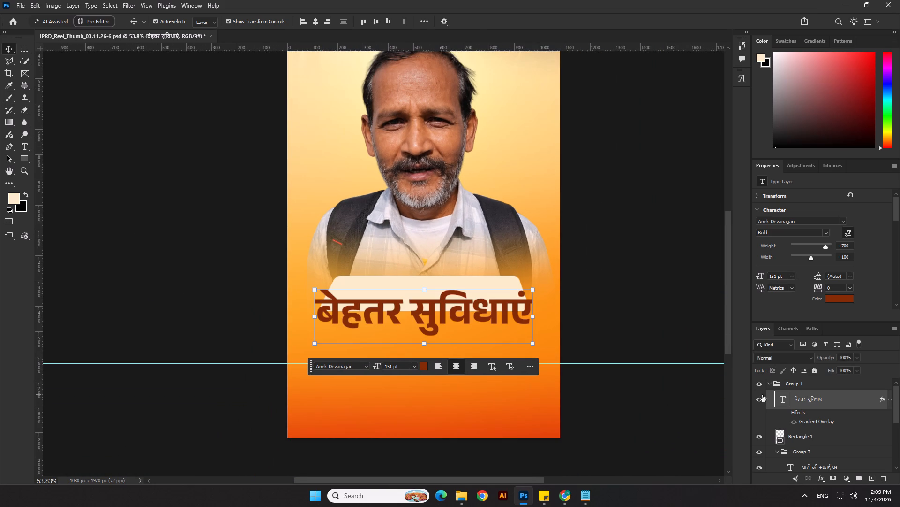
click(9, 48)
click(112, 213)
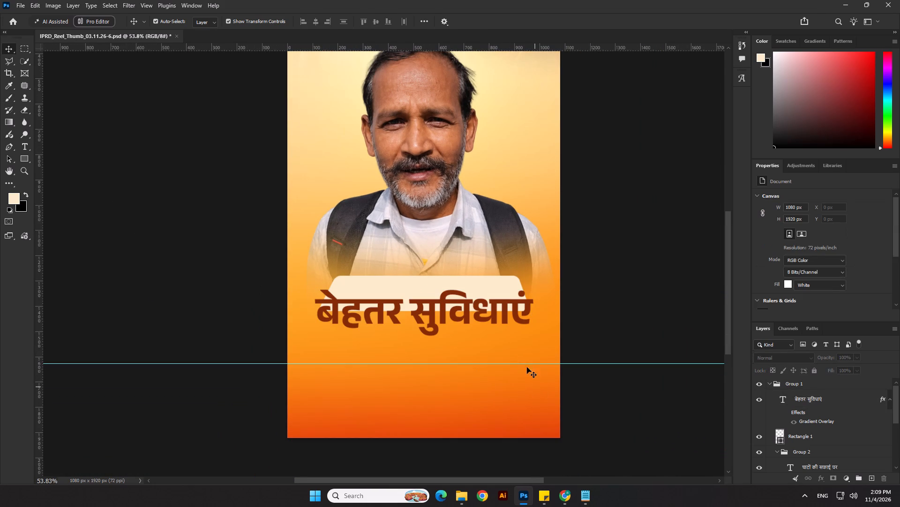
Scale the बेहतर सुविधाएं text down to about 106 pt and move it up onto the cream trapezoid, centred horizontally.
click(462, 321)
drag(423, 342, 424, 332)
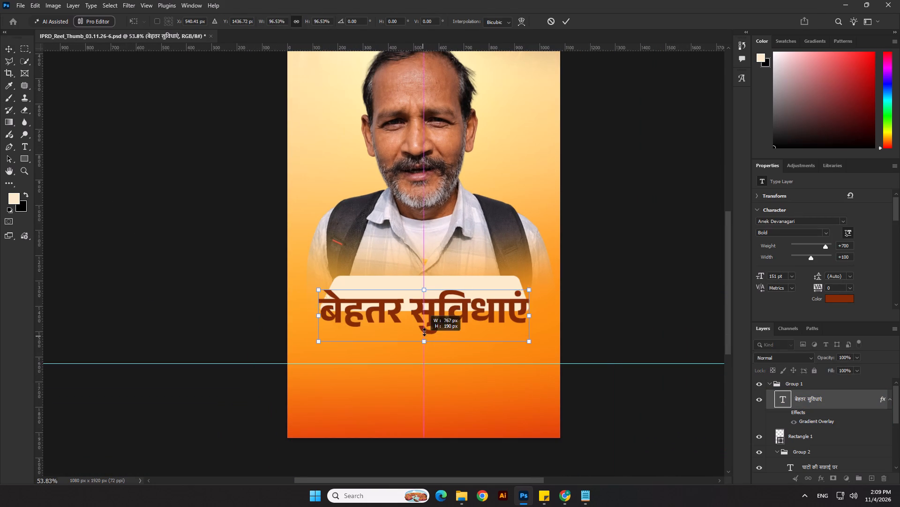
drag(424, 332, 426, 326)
drag(431, 309, 431, 303)
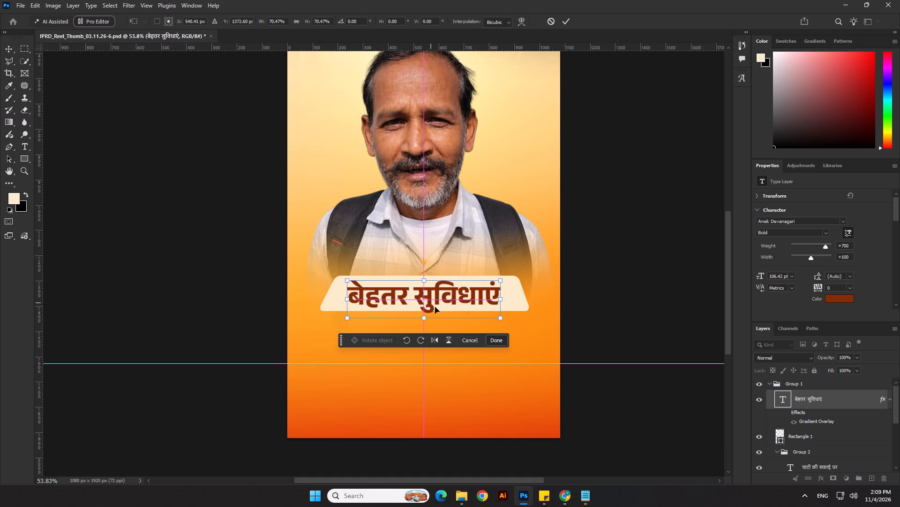
key(shift+Up)
key(shift+Up)
Move the घाटों की सफाई पर layer out of Group 2 to above the बेहतर सुविधाएं layer.
scroll(827, 449, up, 2)
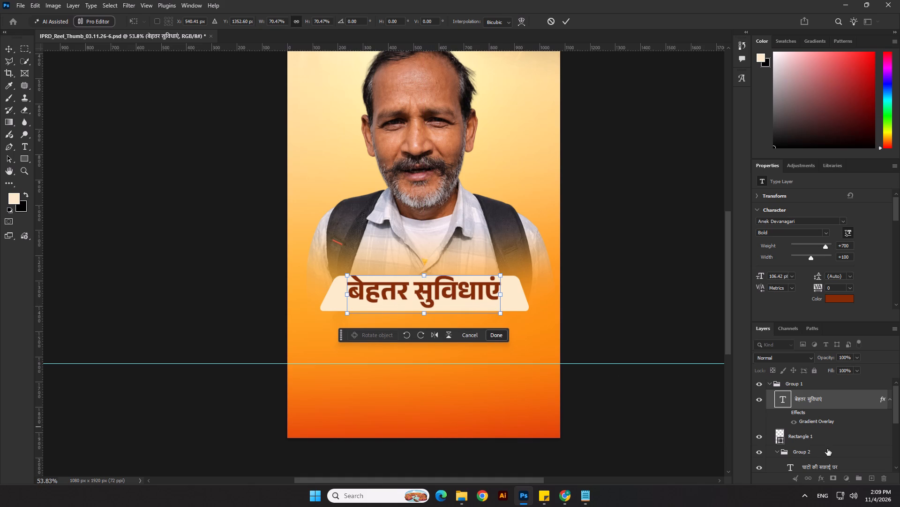
scroll(827, 449, down, 1)
drag(822, 453, 819, 383)
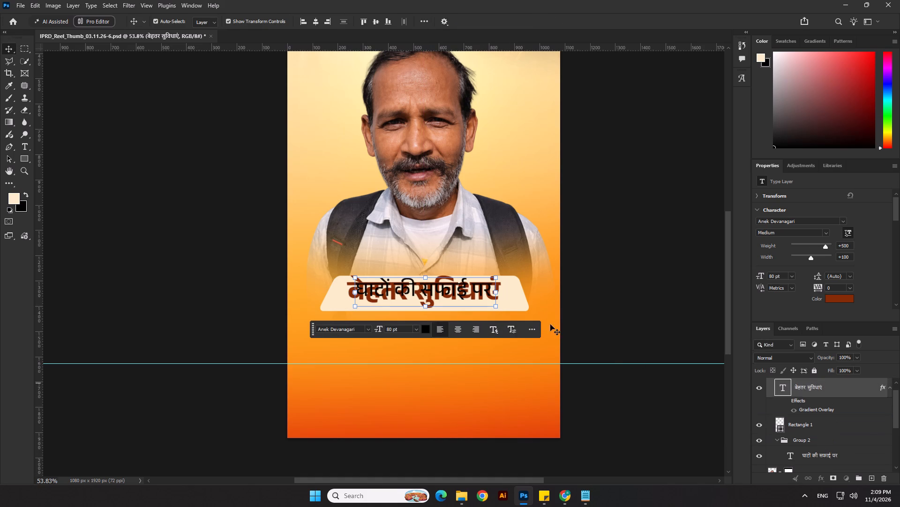
click(584, 319)
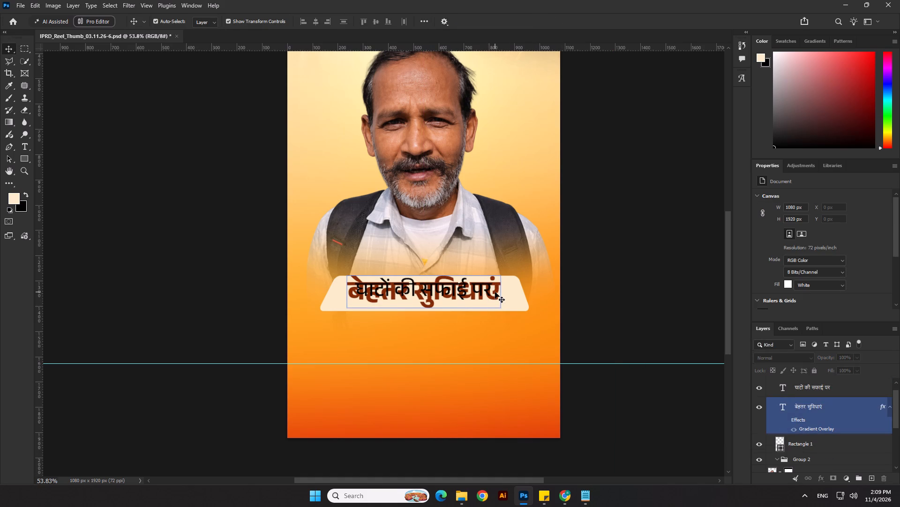
Move the बेहतर सुविधाएं text down to just below the cream trapezoid.
drag(495, 292, 498, 333)
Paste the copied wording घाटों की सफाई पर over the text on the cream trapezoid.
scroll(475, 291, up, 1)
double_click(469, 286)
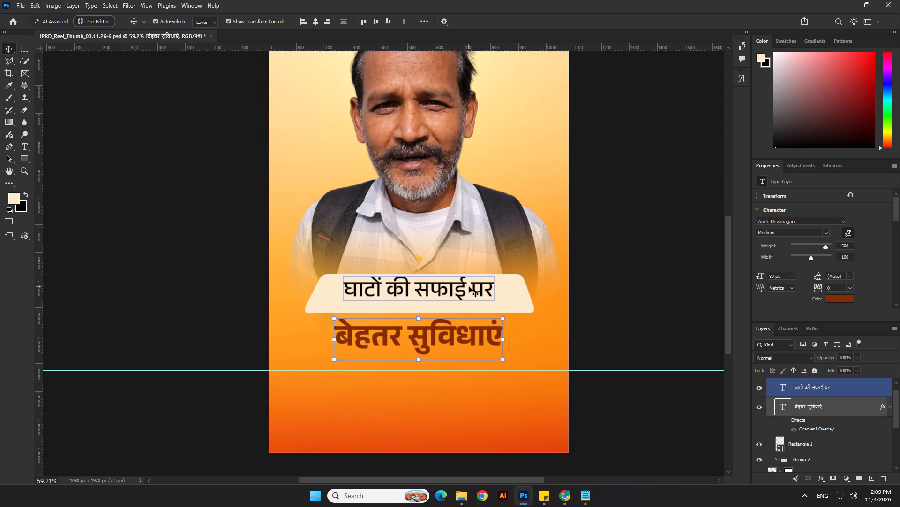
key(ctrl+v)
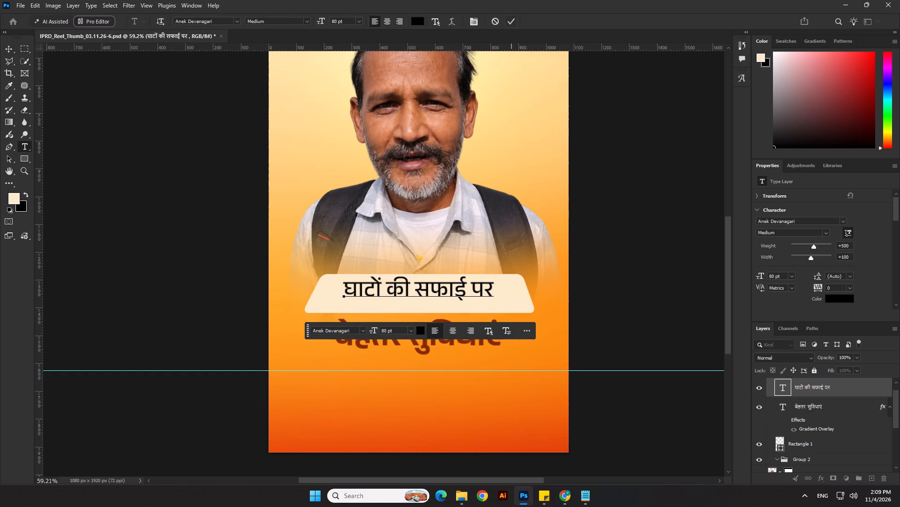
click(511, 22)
Enlarge the घाटों की सफाई पर text to about 92 pt and centre it horizontally on the canvas.
scroll(394, 283, up, 2)
drag(425, 312, 424, 321)
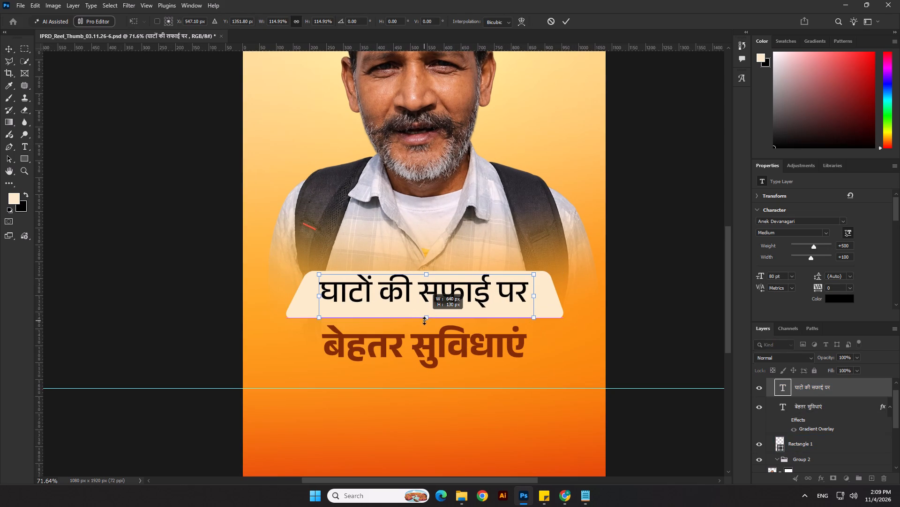
drag(424, 321, 431, 320)
key(Return)
click(317, 20)
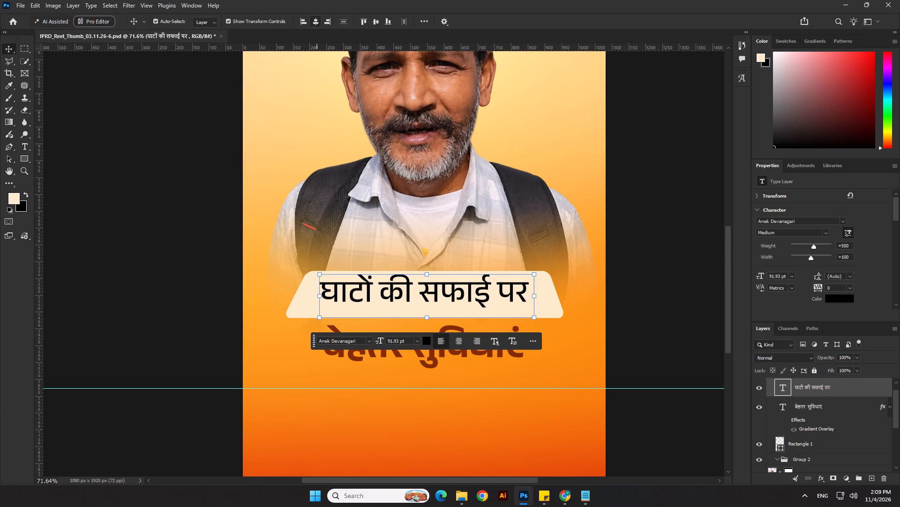
scroll(455, 132, up, 2)
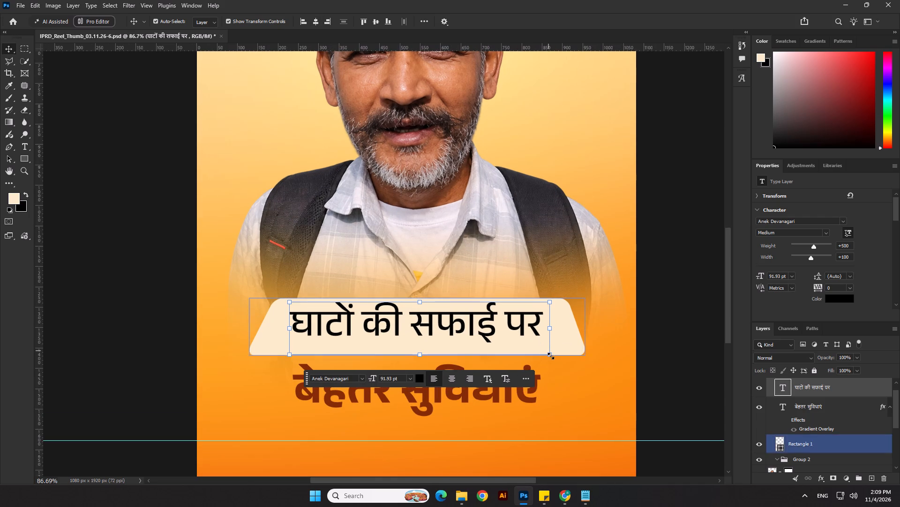
Enlarge the घाटों की सफाई पर text on the cream trapezoid to about 100 pt.
drag(547, 355, 567, 372)
key(Return)
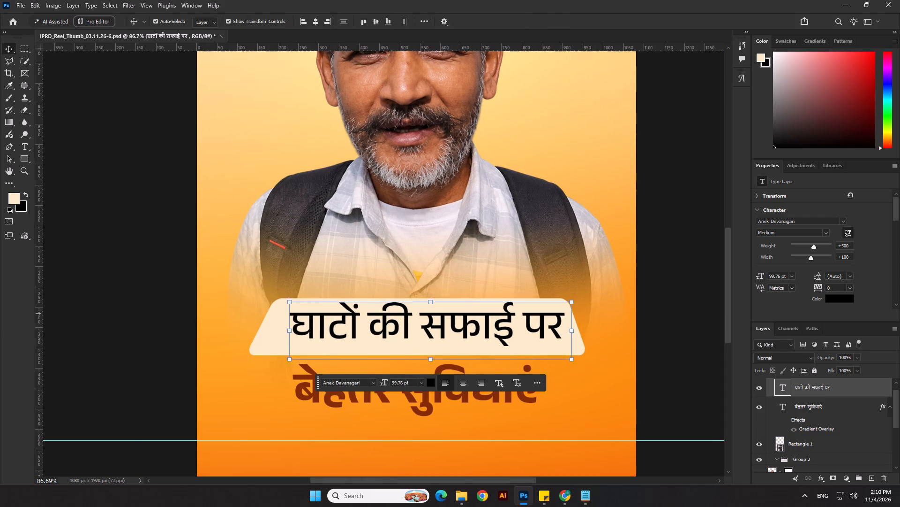
Set the घाटों की सफाई पर text to the SemiBold style of Anek Devanagari.
click(829, 232)
click(806, 294)
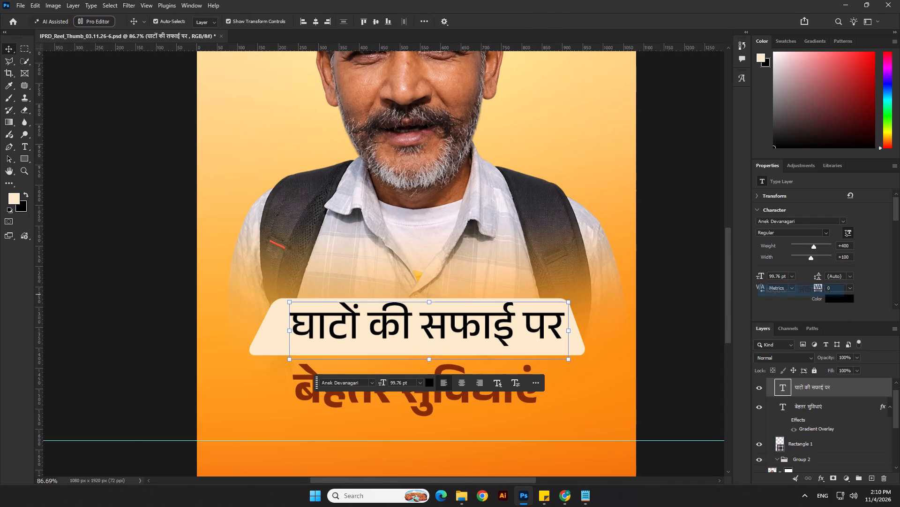
click(822, 232)
click(791, 313)
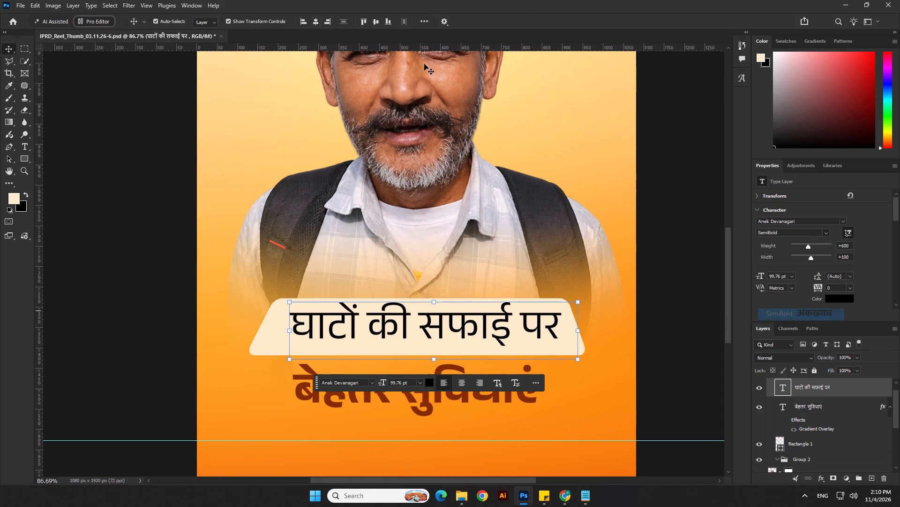
Centre the घाटों की सफाई पर text horizontally on the canvas and nudge it down slightly within the cream trapezoid.
click(317, 17)
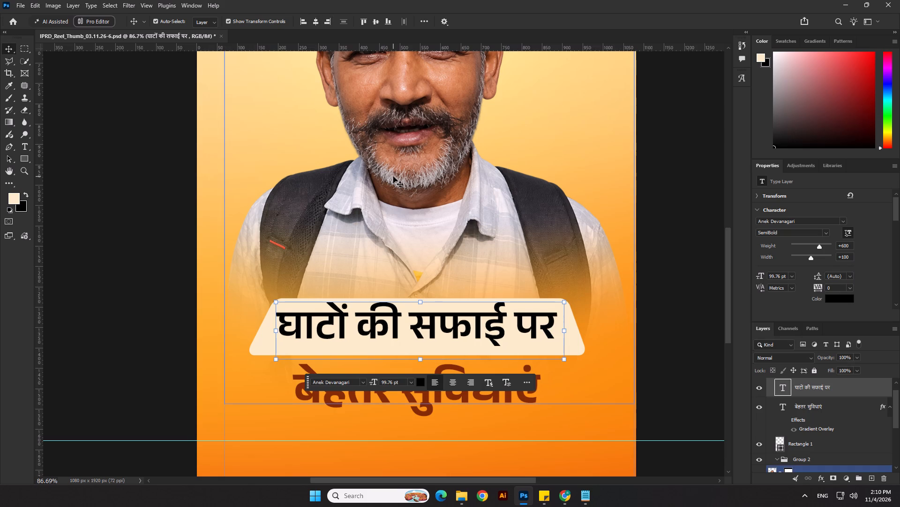
key(shift+Down)
key(shift+Up)
key(shift+Down)
shift+click(682, 310)
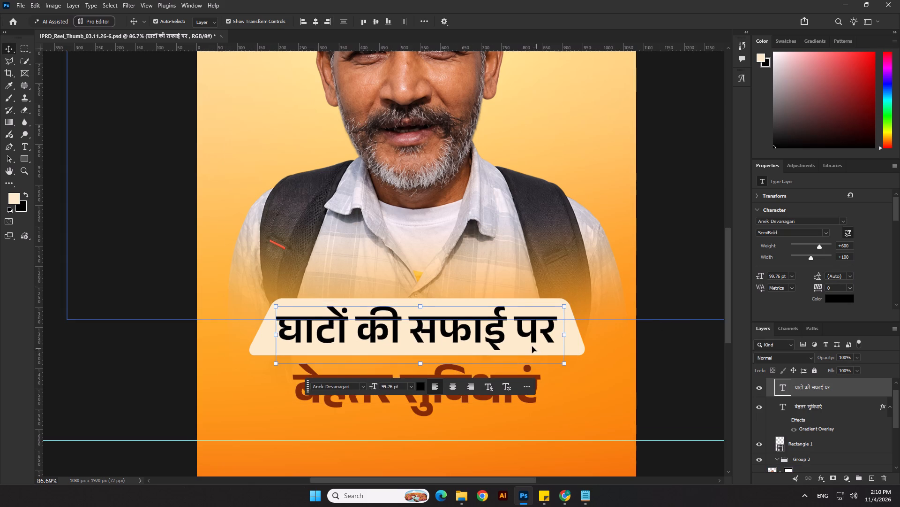
scroll(532, 346, down, 4)
click(667, 378)
Copy मधुबनीवासियों ने from the last Thumbnail entry in Notepad and paste it over the बेहतर सुविधाएं text in Photoshop.
click(585, 492)
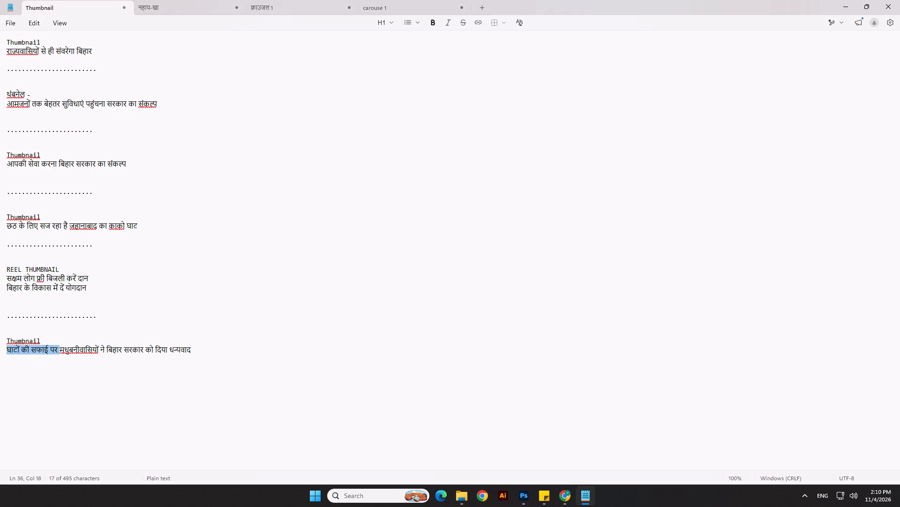
click(67, 348)
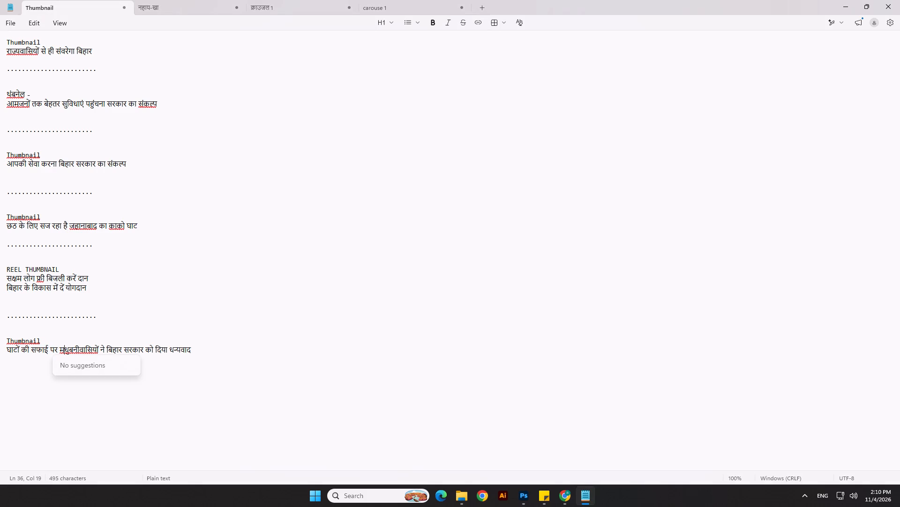
drag(60, 349, 106, 347)
key(ctrl+c)
key(ctrl+c)
key(alt+Tab)
double_click(433, 380)
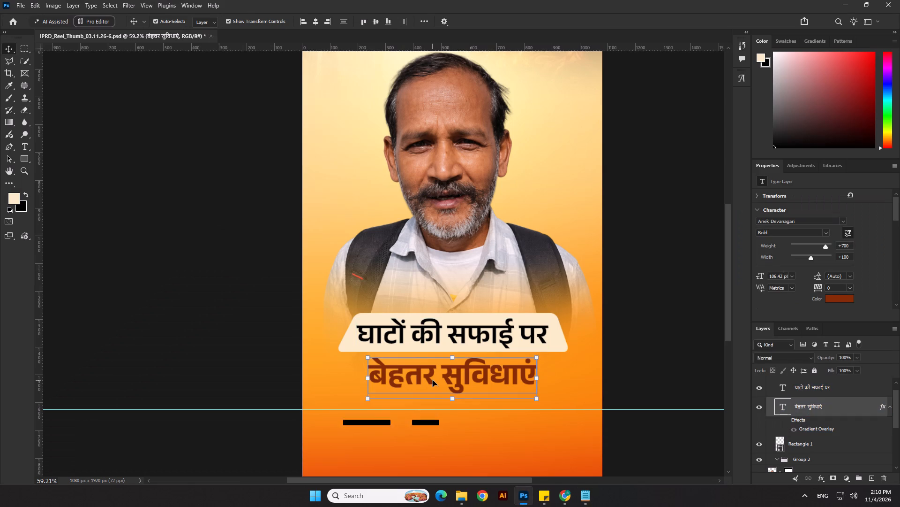
key(ctrl+v)
Recolour the whole मधुबनीवासियों ने line to white, ffffff.
drag(549, 374, 531, 376)
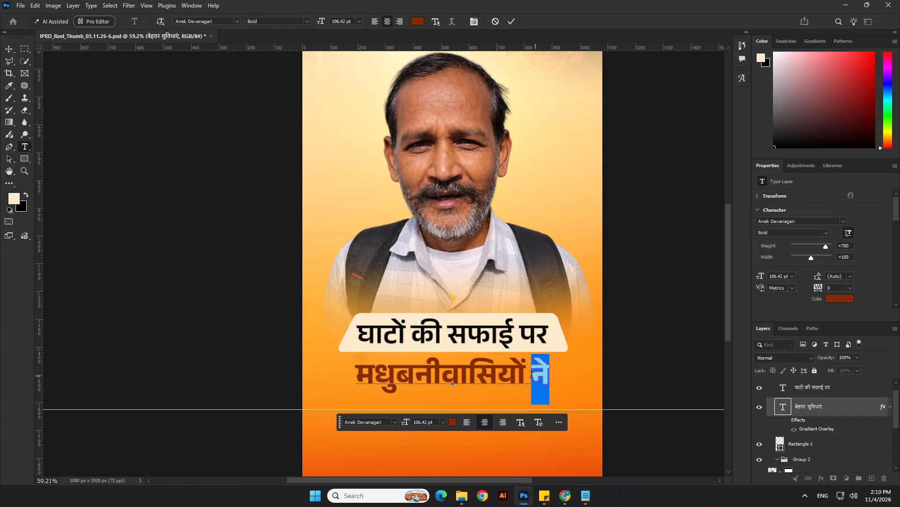
drag(531, 376, 531, 375)
key(ctrl+a)
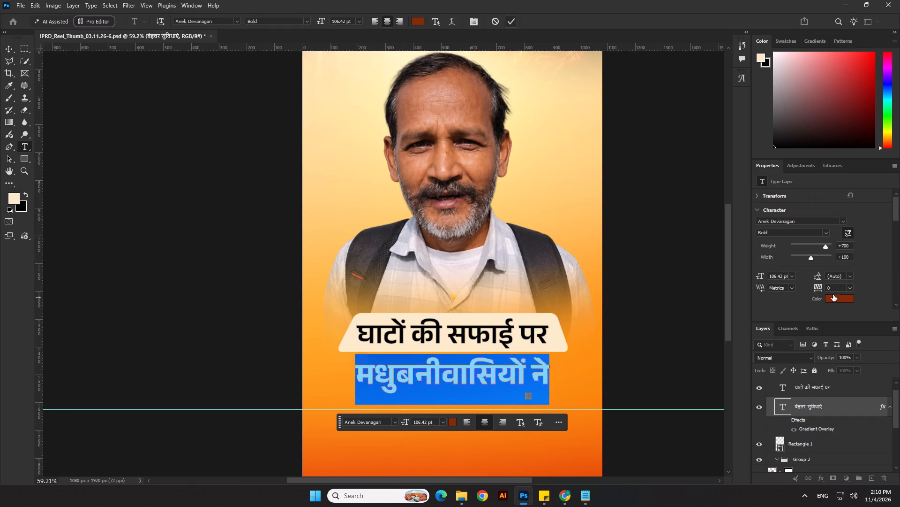
click(833, 294)
click(833, 298)
drag(704, 360, 566, 298)
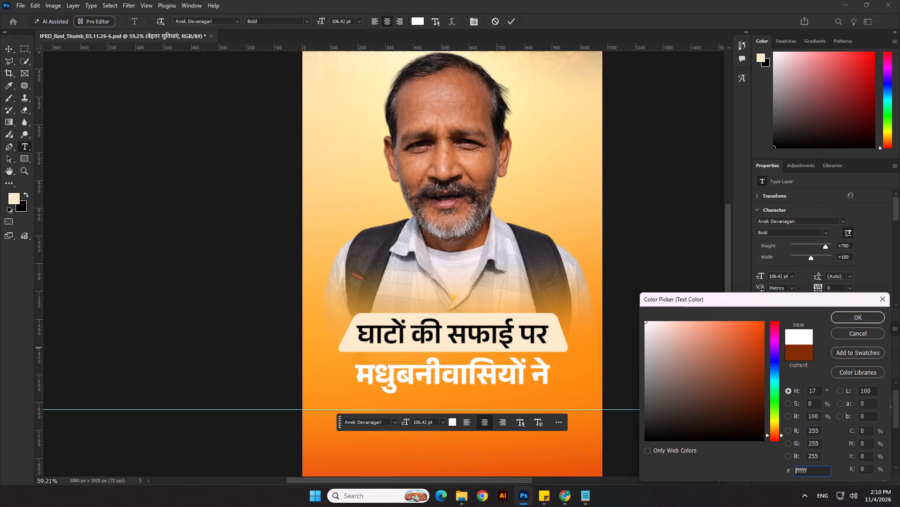
click(835, 318)
double_click(560, 348)
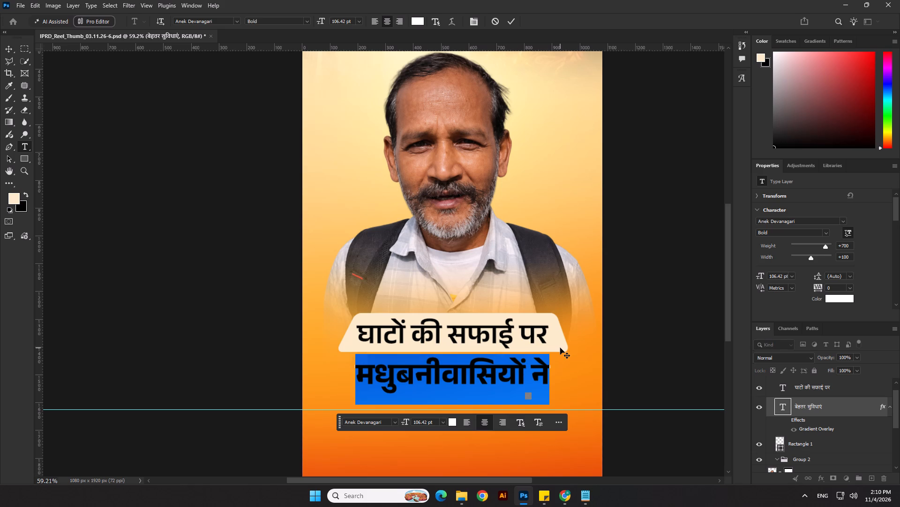
click(509, 20)
click(712, 294)
Change the fill of the cream trapezoid, Rectangle 1, to white, ffffff.
scroll(550, 380, up, 2)
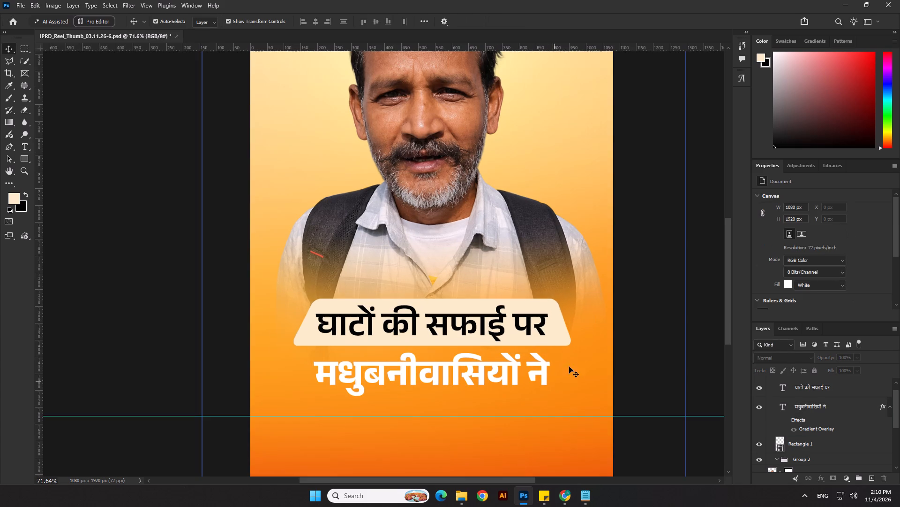
click(563, 338)
double_click(780, 450)
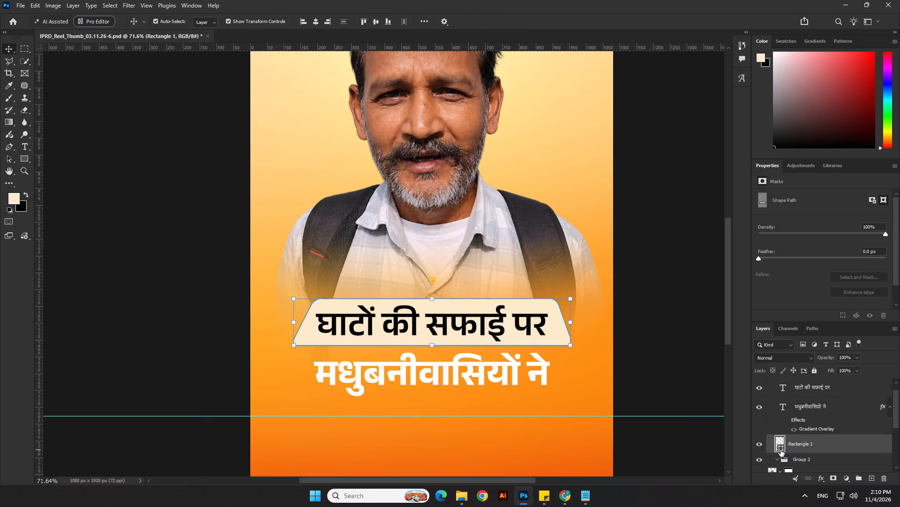
click(545, 363)
click(844, 322)
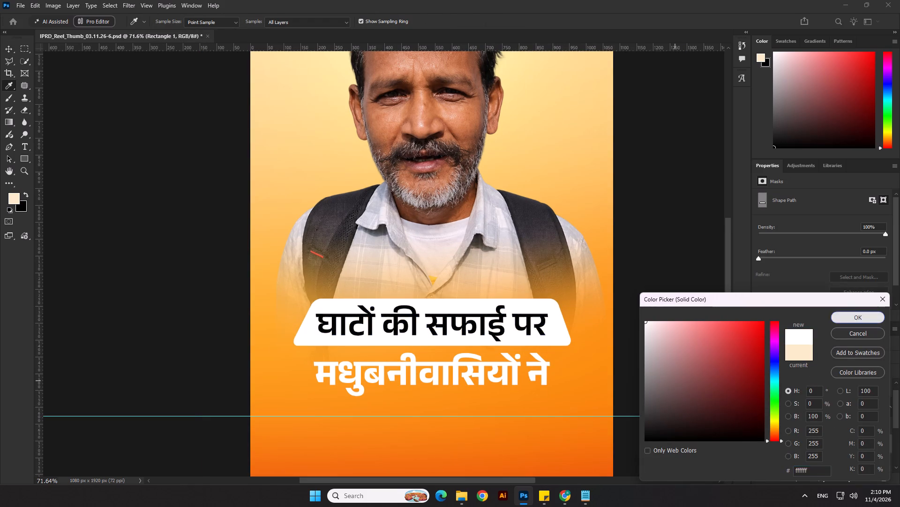
click(675, 313)
Recolour the घाटों की सफाई पर text to burnt orange be4707 and copy that hex code.
click(524, 314)
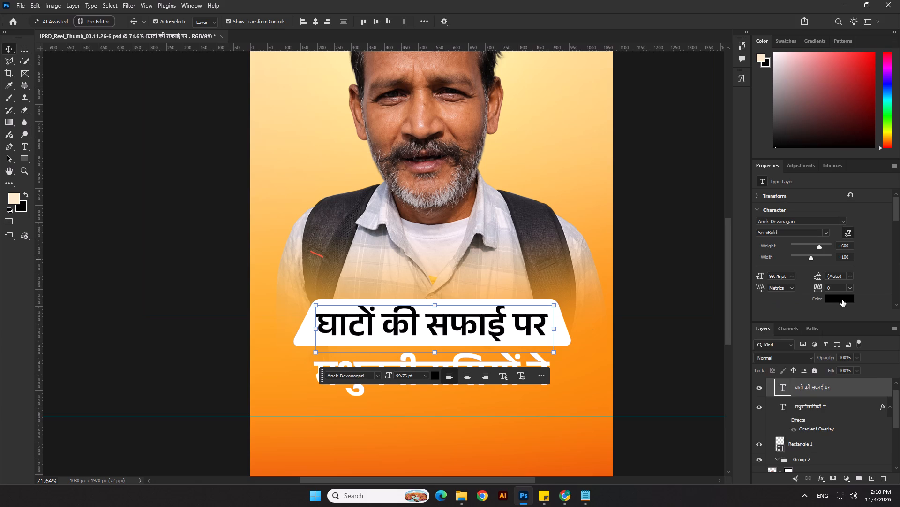
click(842, 300)
click(588, 364)
click(752, 374)
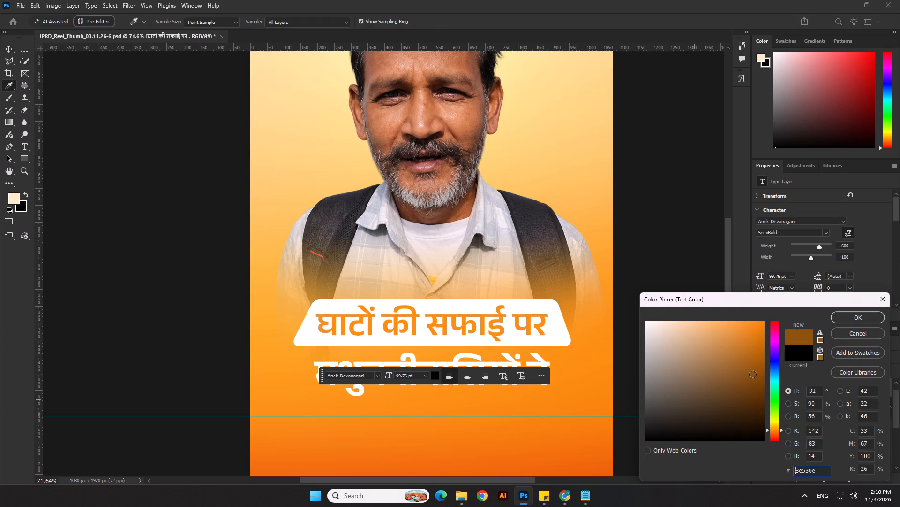
click(776, 434)
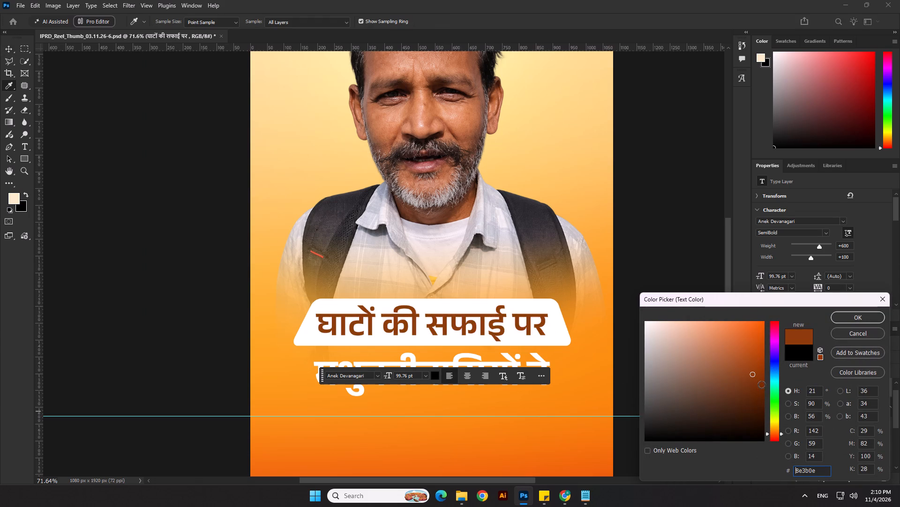
click(755, 367)
click(760, 352)
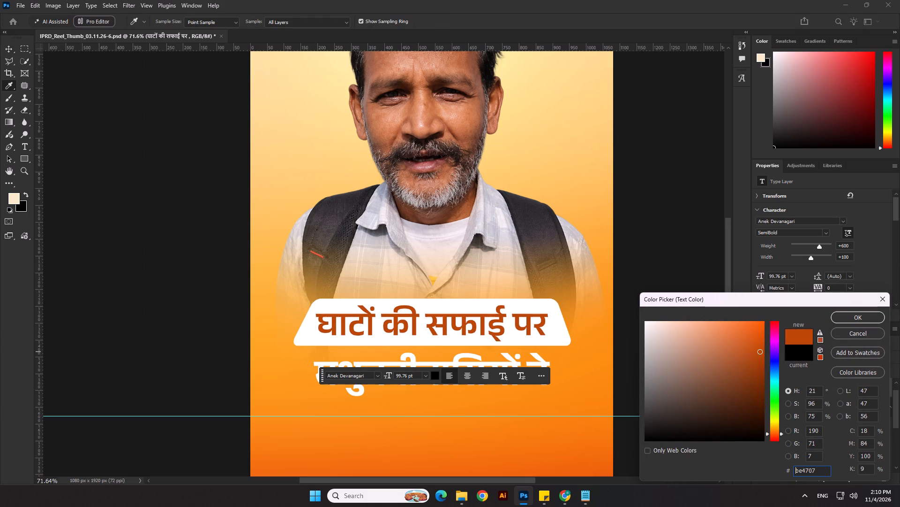
drag(827, 474, 728, 479)
key(ctrl+c)
click(867, 317)
click(705, 349)
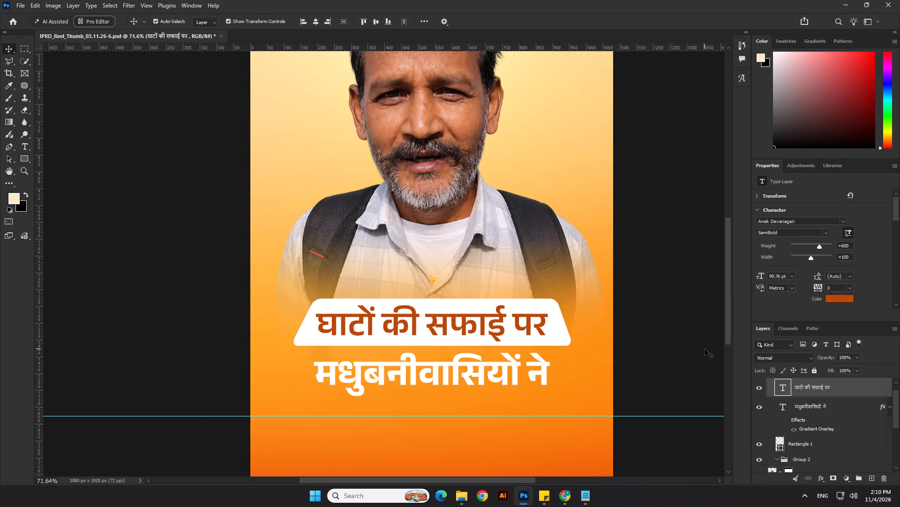
Lock the bearded man cutout, Layer 3 and the orange background Layer 5 against accidental selection.
click(417, 370)
scroll(410, 327, down, 6)
drag(557, 316, 552, 319)
click(492, 286)
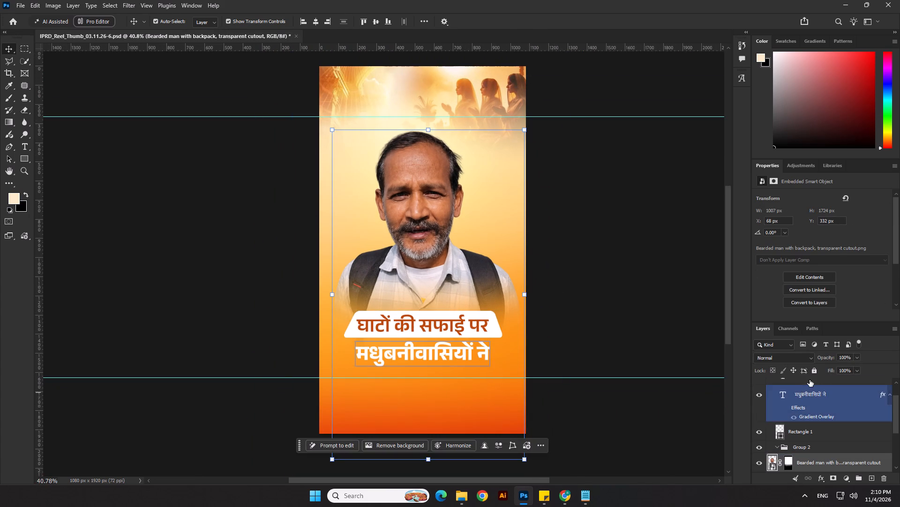
click(811, 375)
click(616, 307)
drag(606, 308, 460, 357)
click(614, 293)
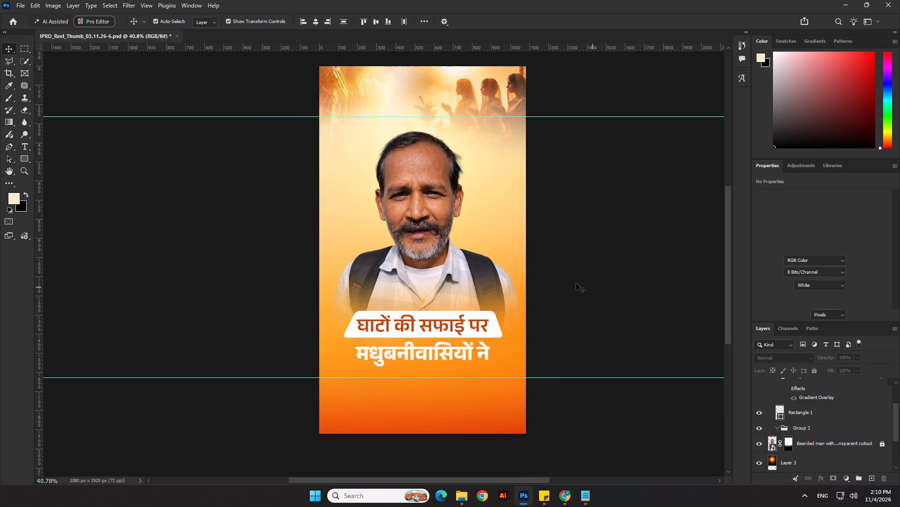
click(487, 249)
click(816, 374)
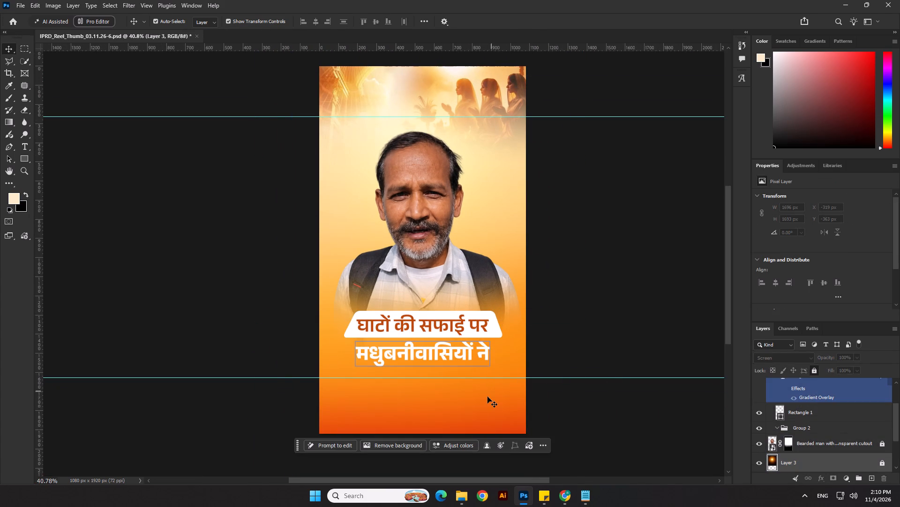
click(487, 397)
click(817, 371)
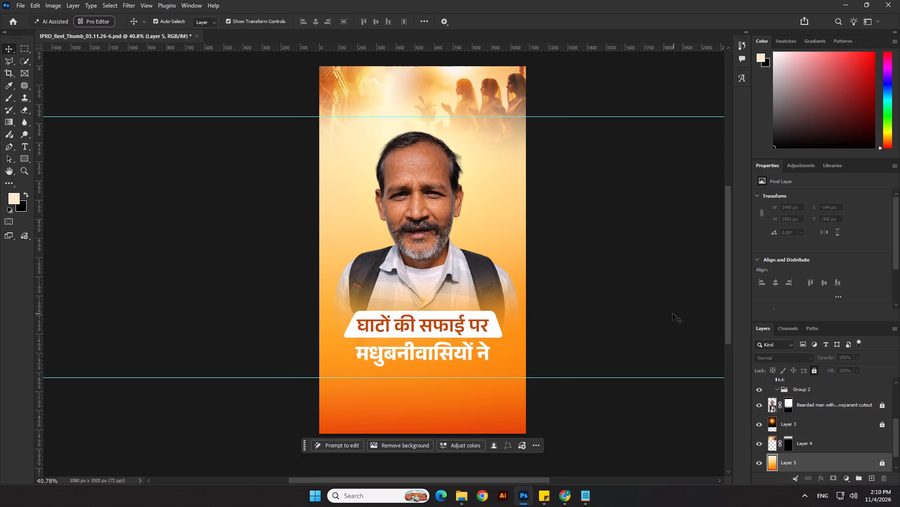
Select both headline lines together with the white trapezoid and move them straight up by about 80 px.
drag(672, 314, 439, 354)
drag(441, 334, 439, 322)
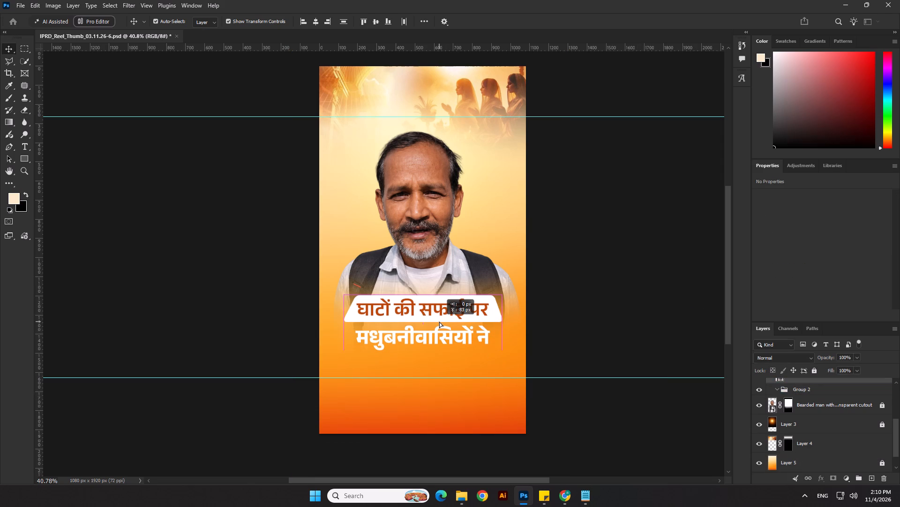
drag(439, 322, 439, 323)
click(628, 320)
Move the white trapezoid down from the first headline line to sit behind the मधुबनीवासियों ने line.
scroll(544, 318, up, 2)
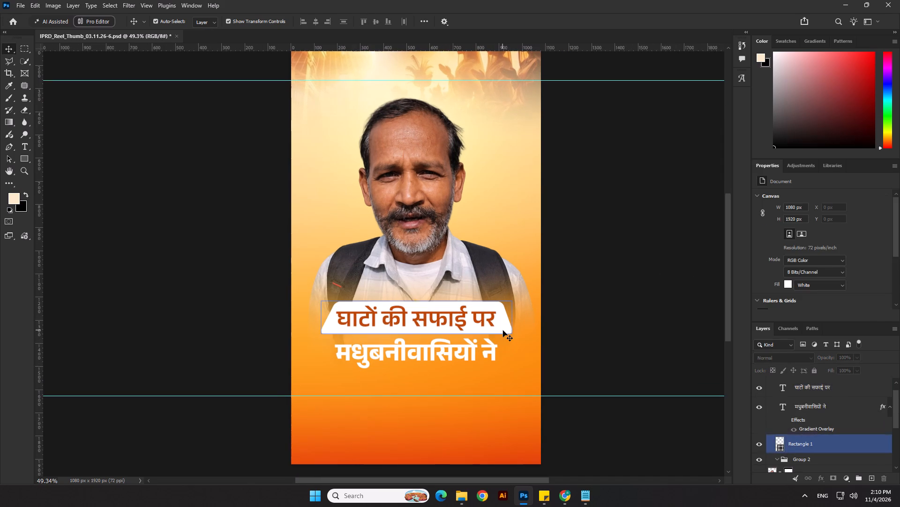
click(503, 331)
drag(503, 323, 500, 357)
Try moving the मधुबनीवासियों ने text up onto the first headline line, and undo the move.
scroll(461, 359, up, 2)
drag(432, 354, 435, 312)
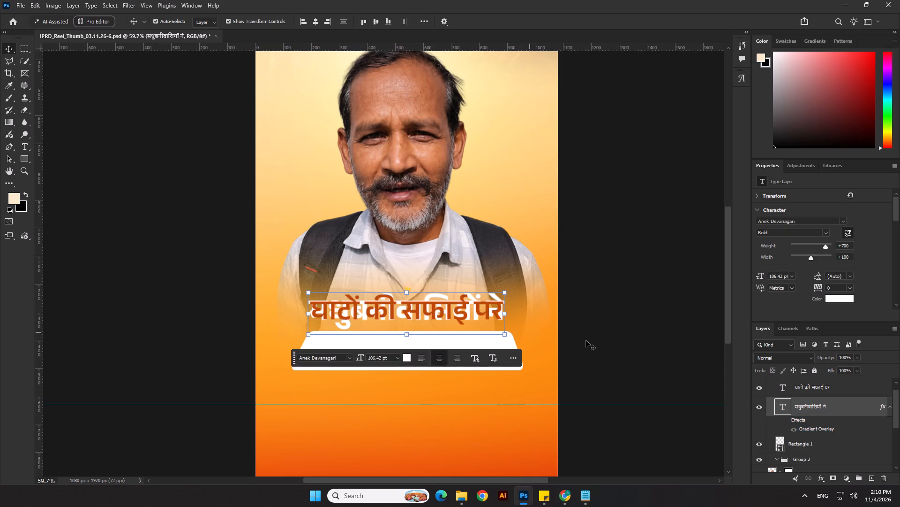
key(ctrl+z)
Duplicate the white trapezoid slightly above the original and flip the copy vertically.
click(605, 345)
click(490, 353)
click(513, 358)
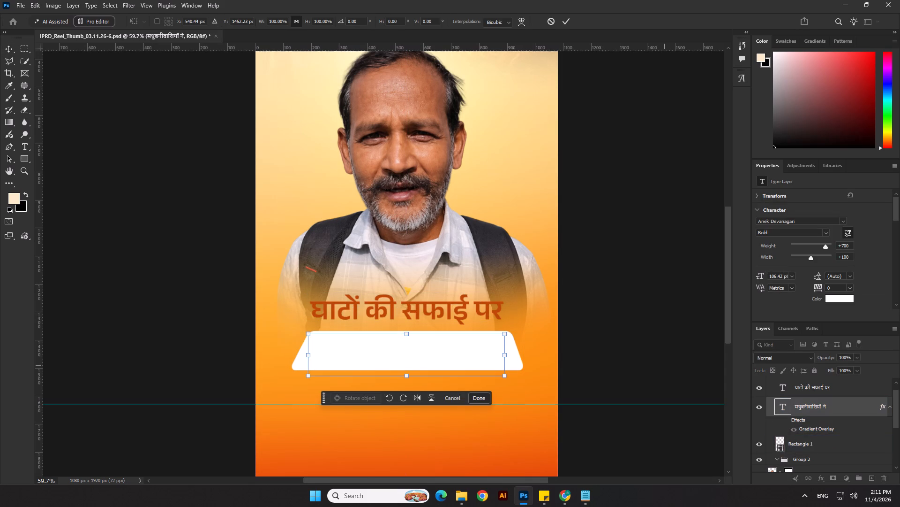
click(665, 365)
click(585, 355)
click(516, 365)
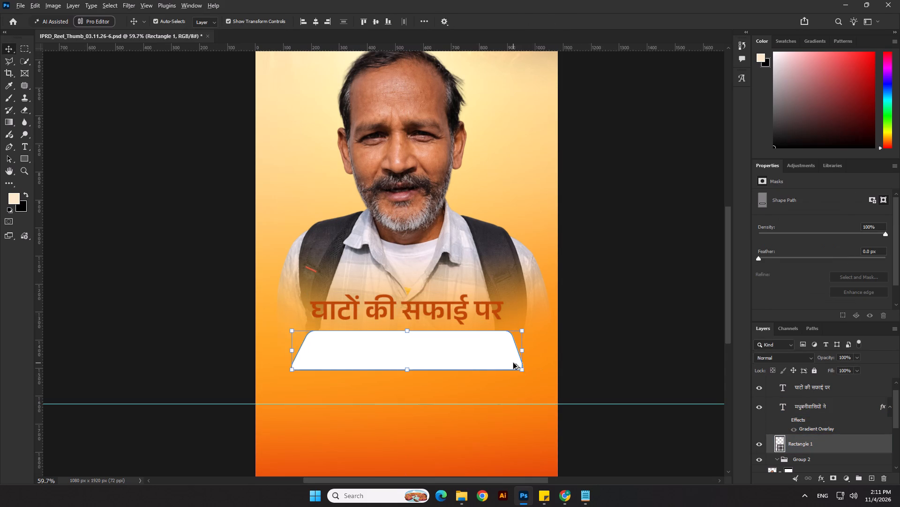
alt+drag(513, 363, 512, 345)
key(ctrl+t)
ctrl+right_click(512, 345)
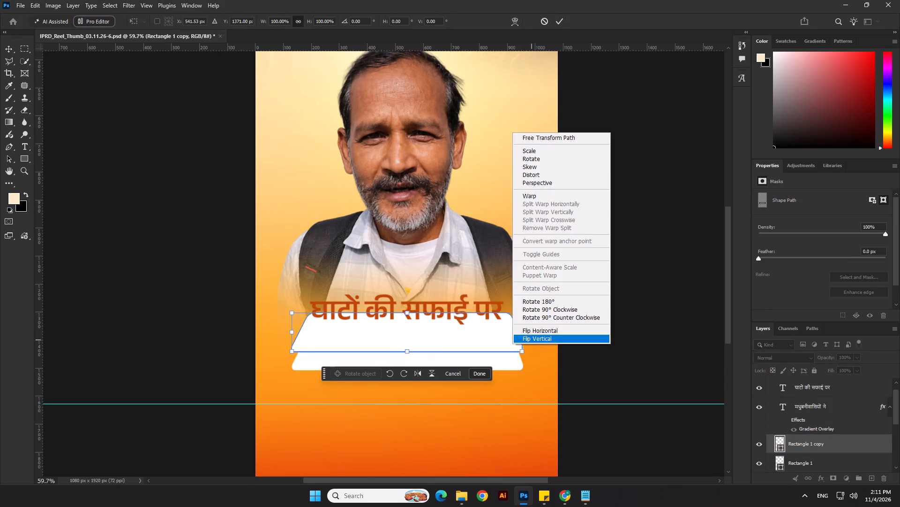
click(532, 340)
Place the flipped trapezoid copy behind घाटों की सफाई पर, with a narrow gap above the lower trapezoid.
drag(507, 341, 511, 312)
scroll(510, 320, up, 1)
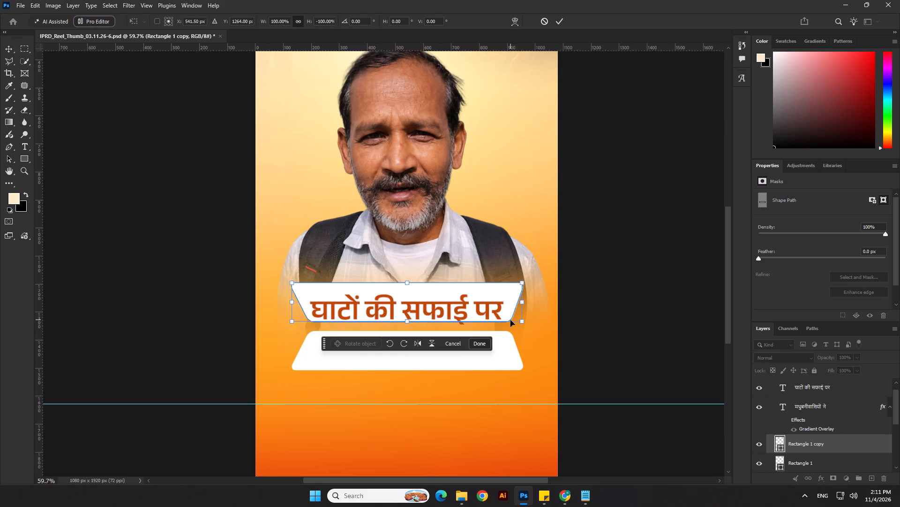
scroll(510, 320, up, 1)
key(shift+Down)
key(shift+Down)
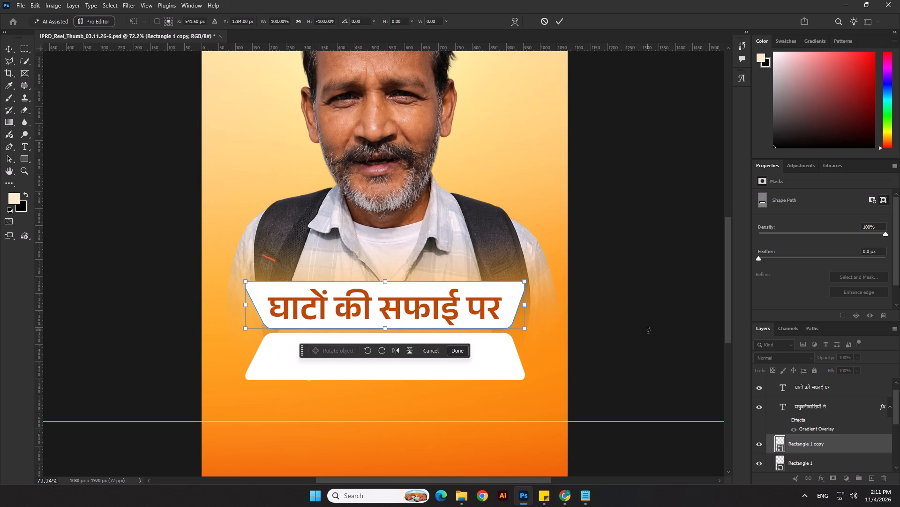
key(shift+Down)
key(shift+Up)
click(648, 330)
scroll(648, 330, down, 4)
click(635, 345)
Copy मधुबनीवासियों ने from the Notepad headline text and paste it over the headline line on the lower white trapezoid.
scroll(612, 338, down, 5)
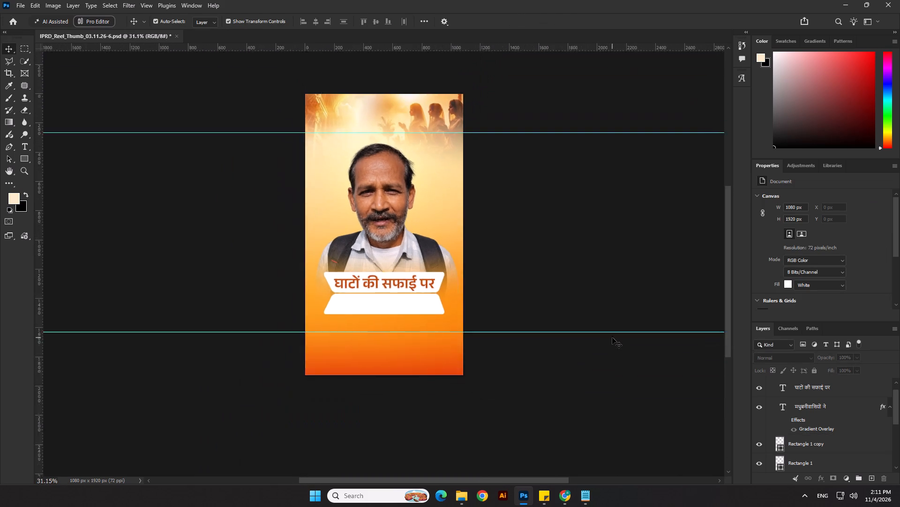
scroll(612, 338, down, 3)
scroll(241, 331, up, 5)
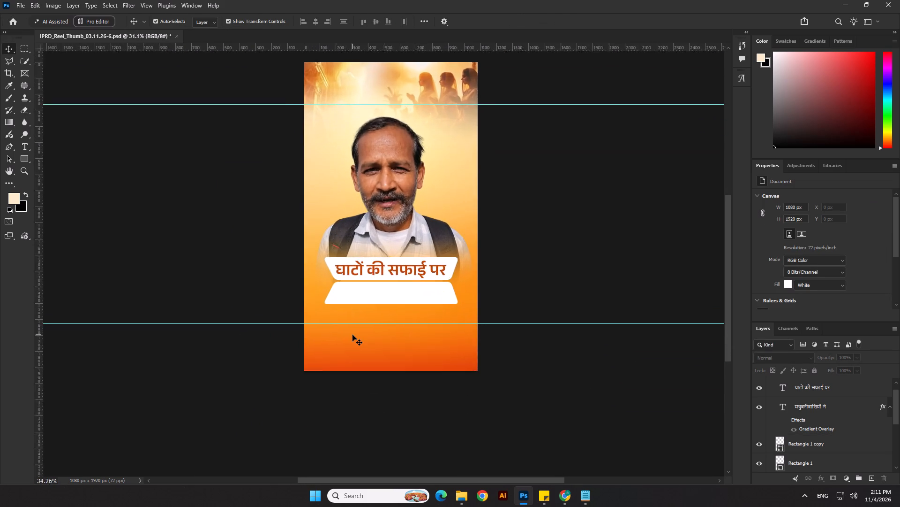
scroll(352, 335, up, 3)
click(578, 494)
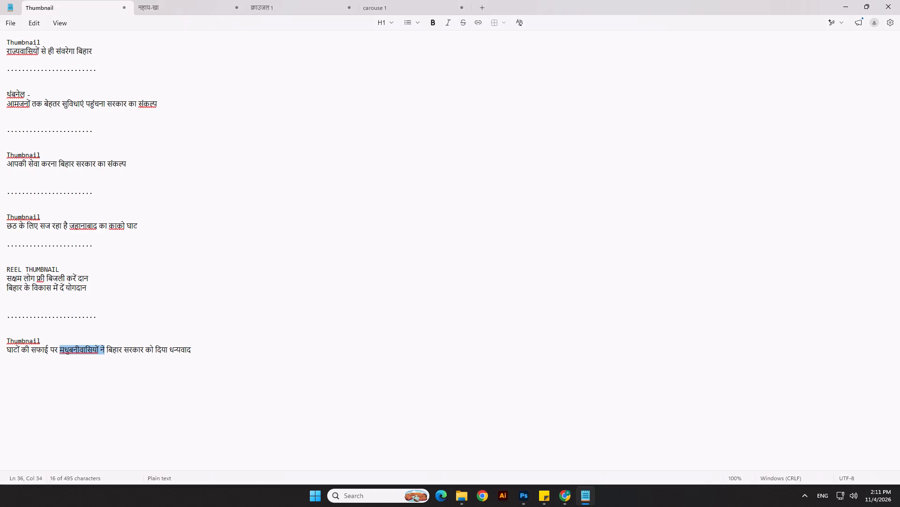
key(ctrl+c)
key(alt+Tab)
double_click(400, 271)
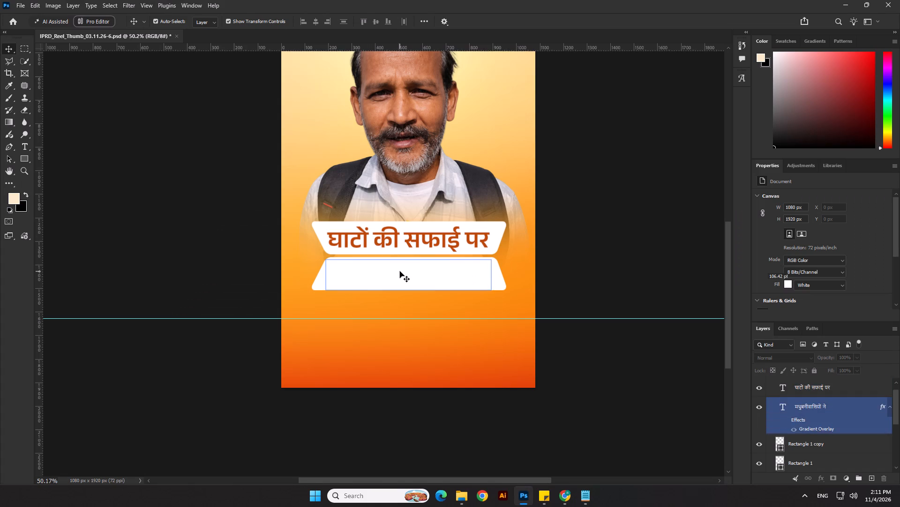
key(ctrl+v)
Recolor the मधुबनीवासियों ने text to dark orange #be4707, sampled from the घाटों की सफाई पर line.
key(ctrl+a)
click(851, 297)
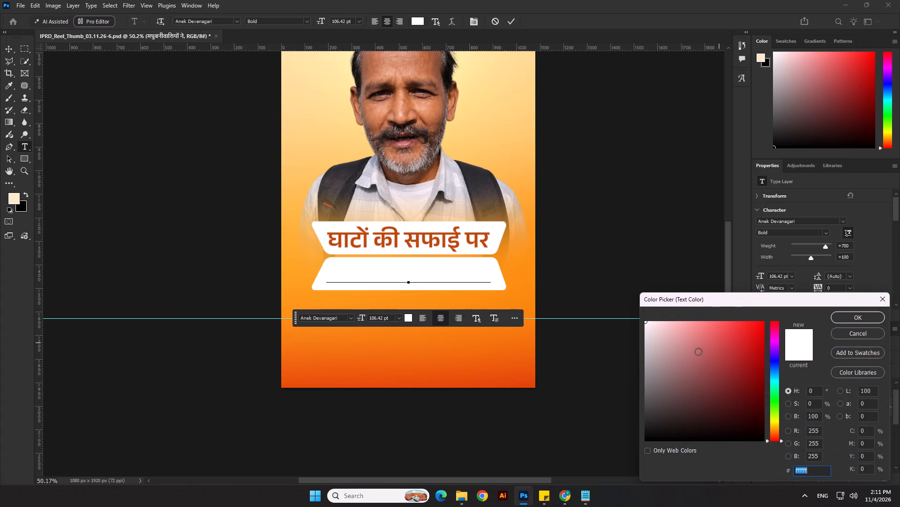
click(476, 236)
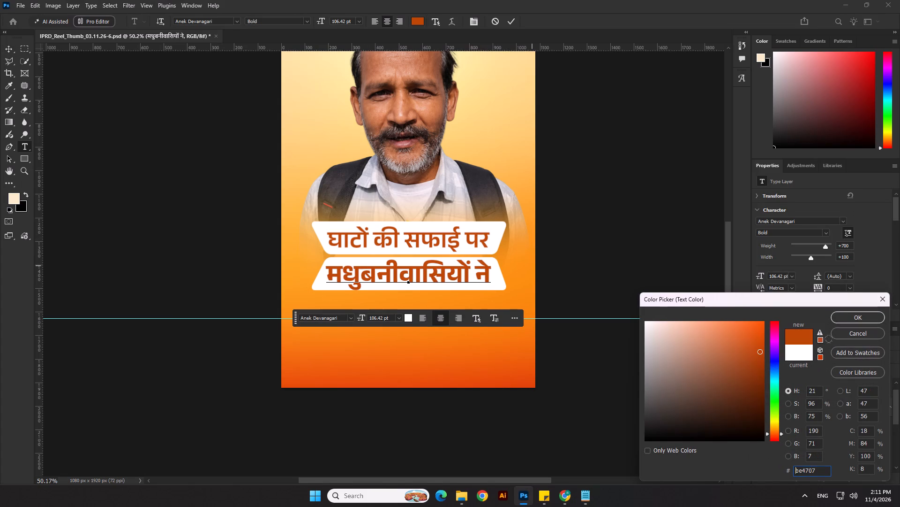
click(854, 318)
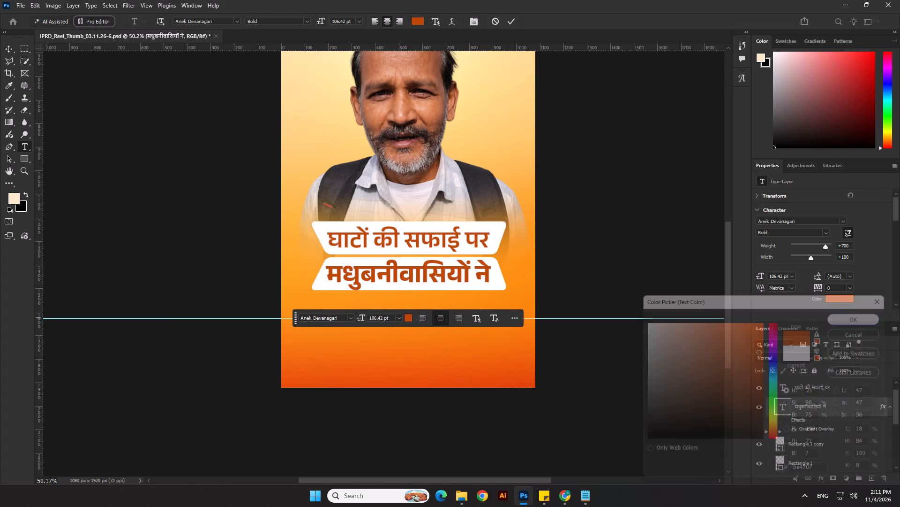
scroll(437, 268, up, 1)
click(510, 20)
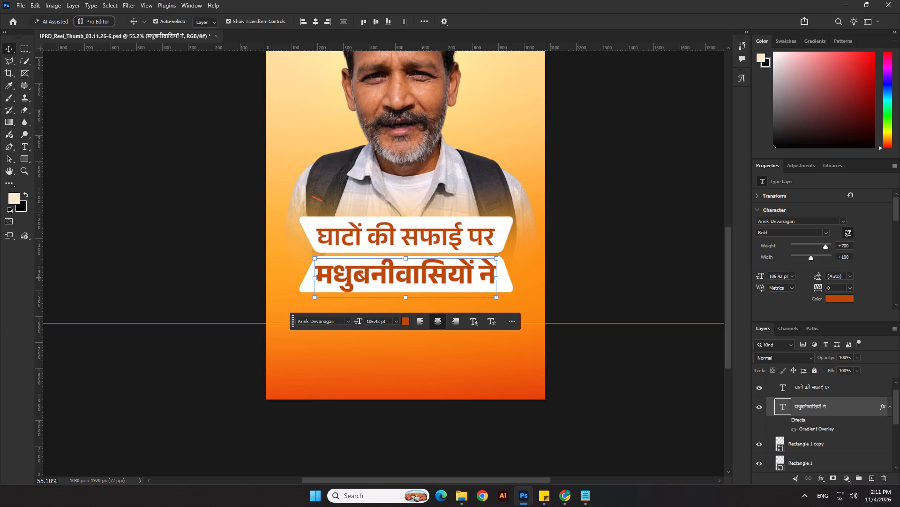
Set the मधुबनीवासियों ने text's font style to SemiBold.
click(825, 231)
click(786, 311)
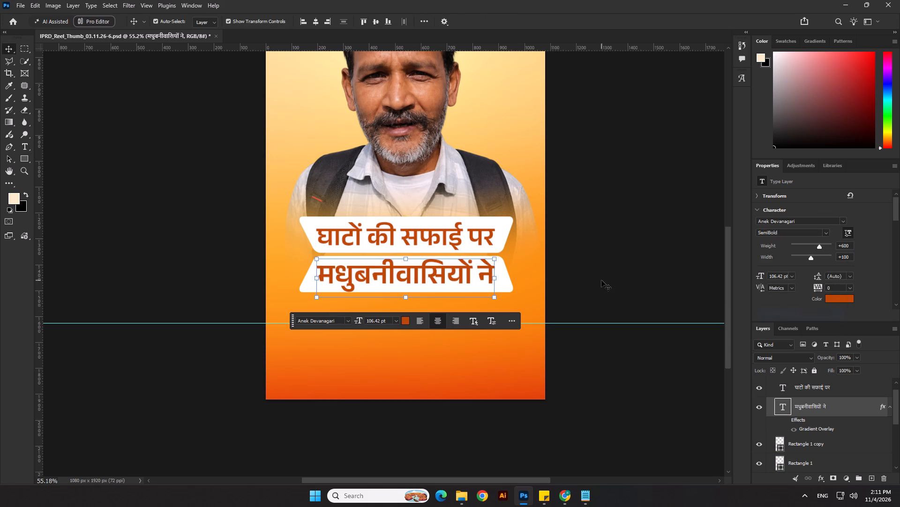
click(601, 280)
click(441, 245)
click(604, 269)
Set the मधुबनीवासियों ने text size to 100 pt and nudge it slightly up on the lower trapezoid.
click(471, 270)
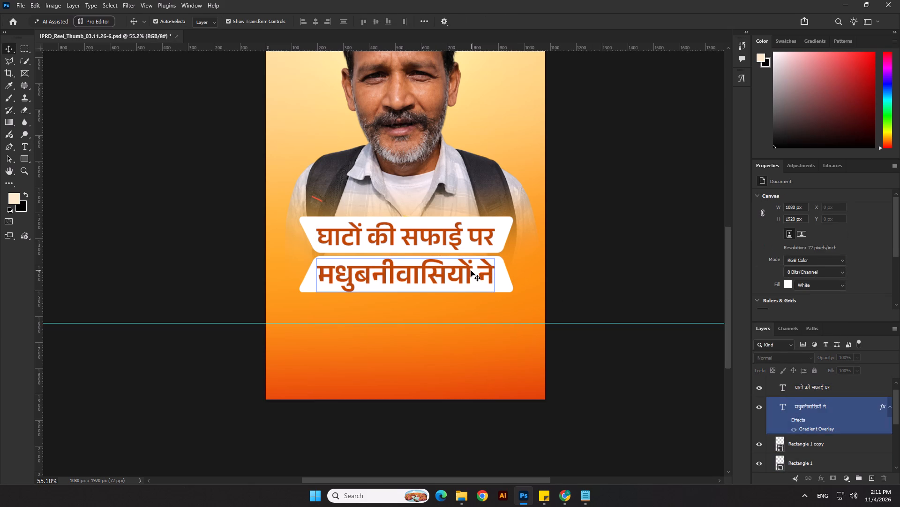
drag(784, 276, 762, 283)
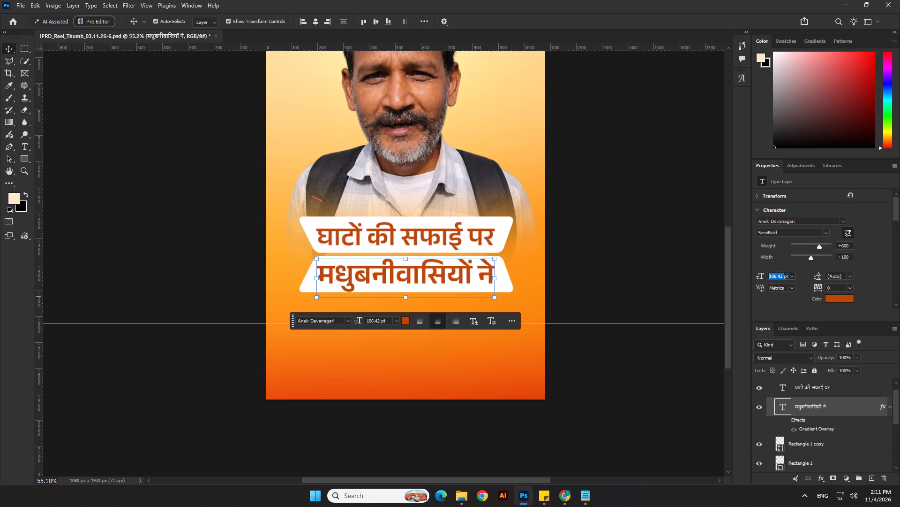
drag(762, 283, 761, 283)
text(100)
key(Return)
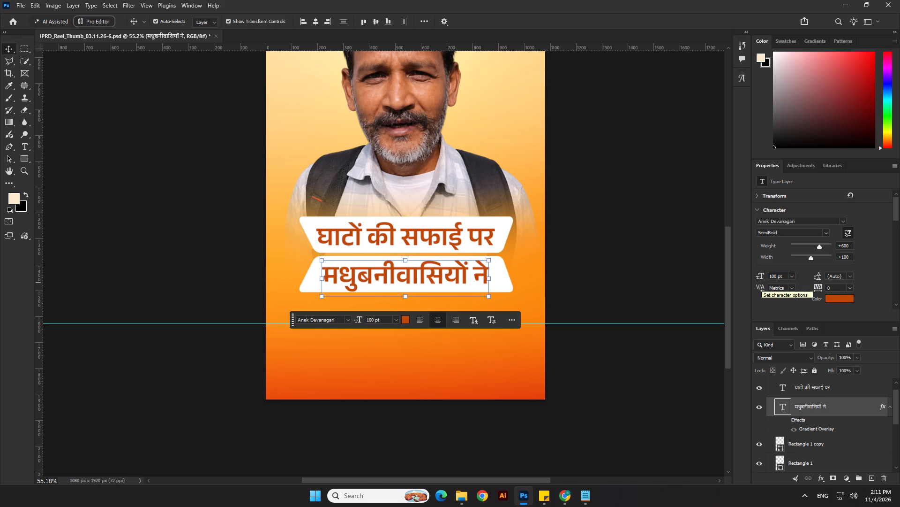
key(shift+Up)
key(shift+Down)
key(shift+Up)
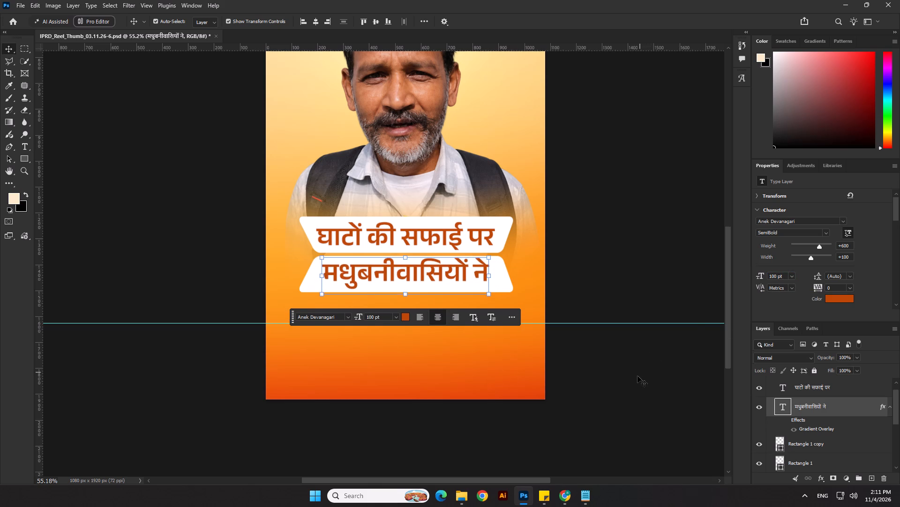
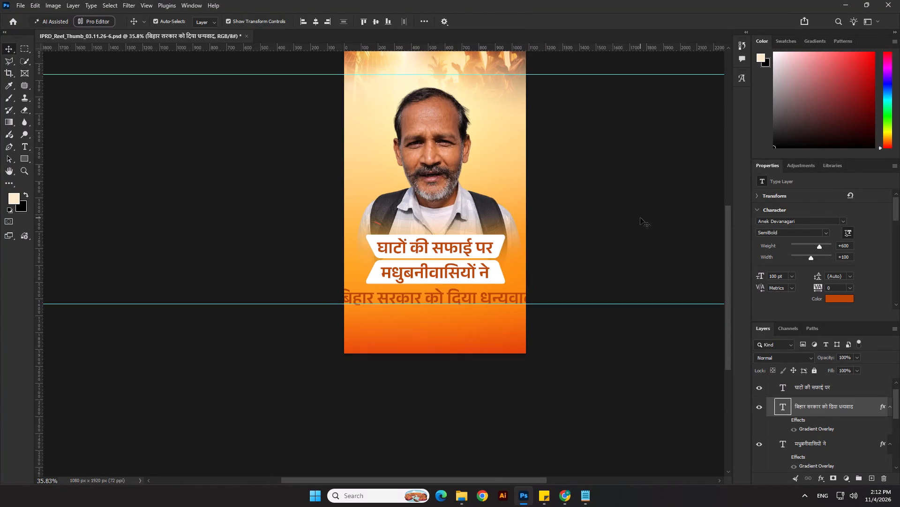
Hide the upper white trapezoid behind the घाटों की सफाई पर line.
scroll(483, 287, down, 4)
click(319, 366)
scroll(489, 280, up, 5)
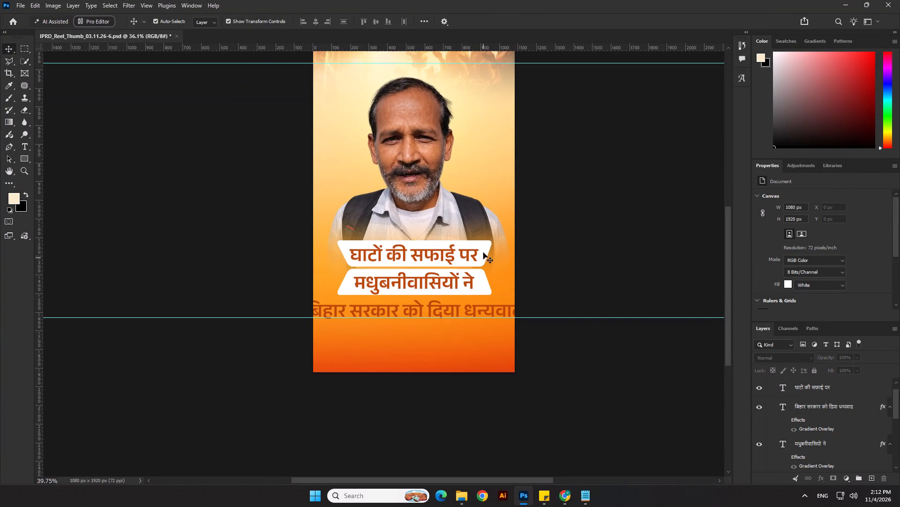
click(488, 250)
click(759, 460)
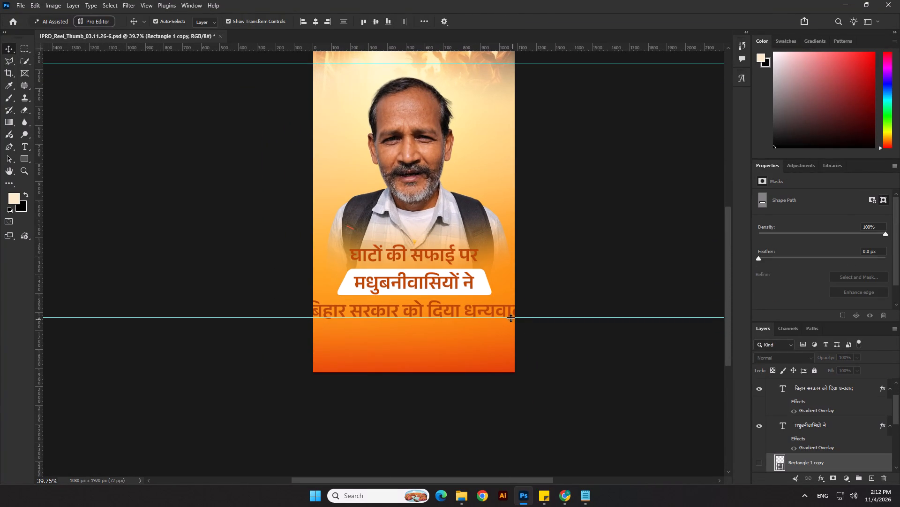
Move the lower white trapezoid down behind the बिहार सरकार को दिया धन्यवाद line and hide it.
drag(482, 288, 482, 317)
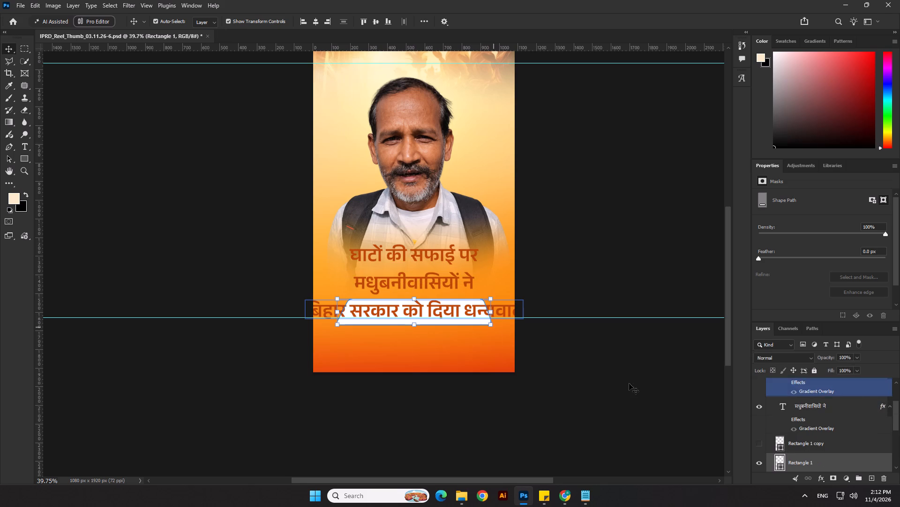
click(757, 461)
Select the घाटों की सफाई पर text, the top line of the headline.
scroll(442, 269, up, 3)
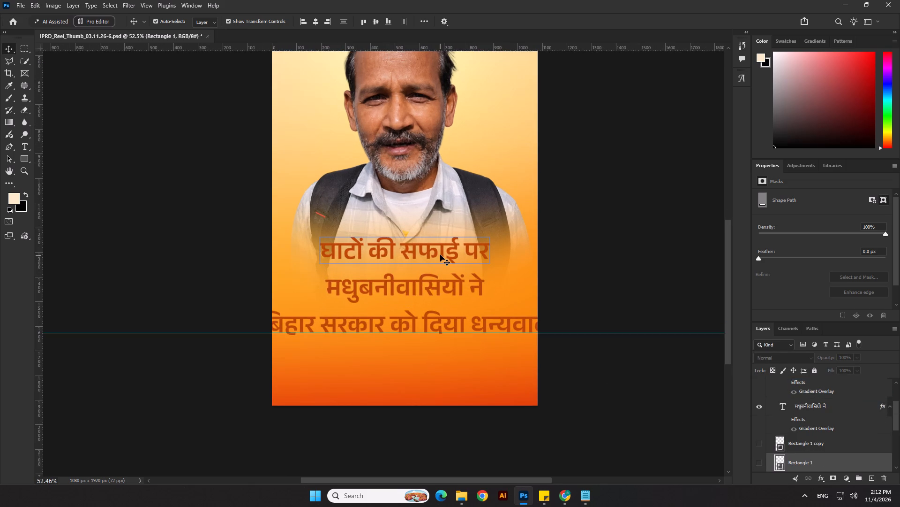
click(440, 255)
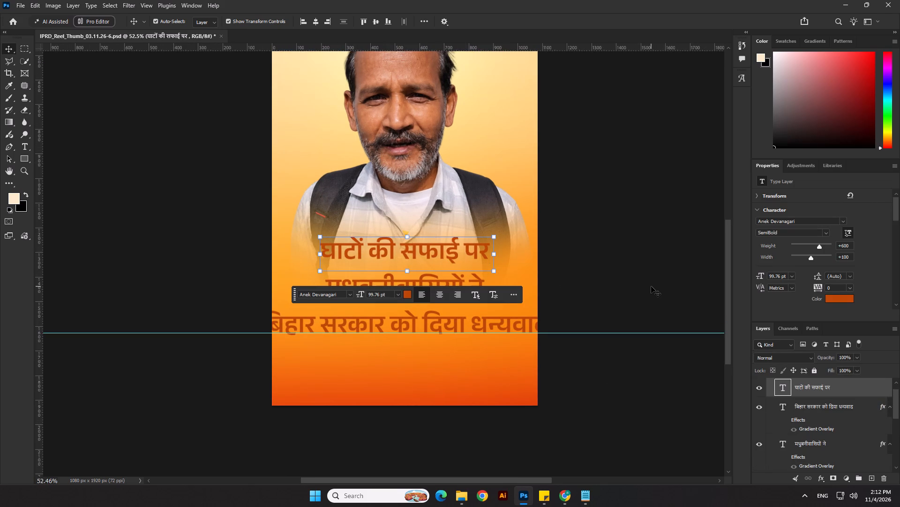
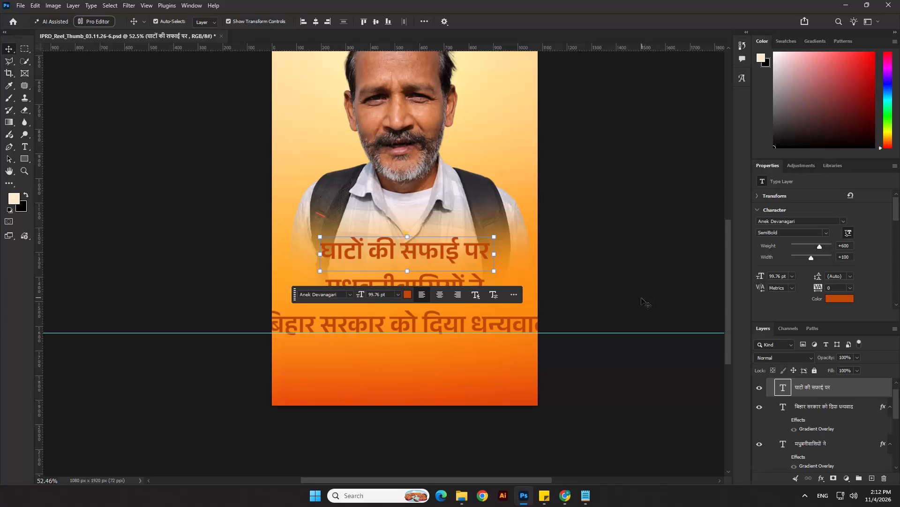
Break the बिहार सरकार को दिया धन्यवाद text so that धन्यवाद sits on its own second line.
click(641, 299)
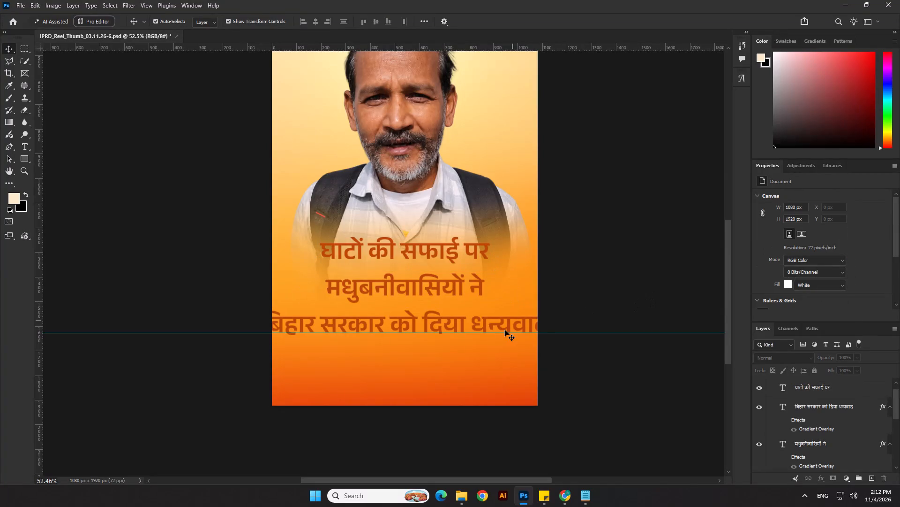
double_click(489, 325)
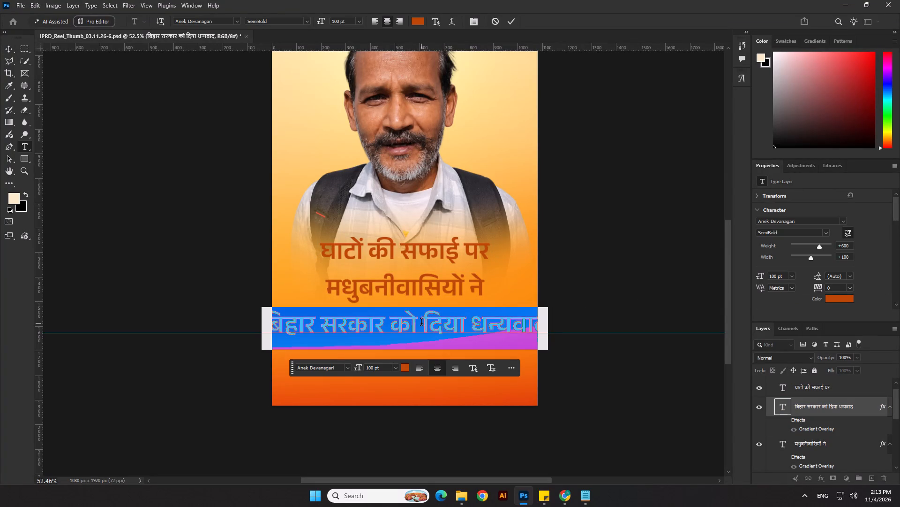
click(471, 324)
key(BackSpace)
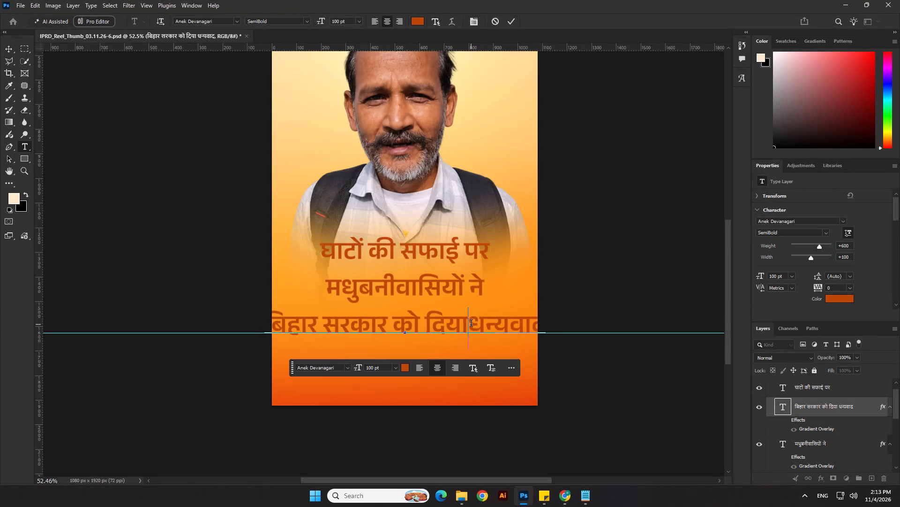
key(Return)
Tighten the leading of the whole बिहार सरकार को दिया धन्यवाद text to about 84 pt and reduce its font size.
key(ctrl+a)
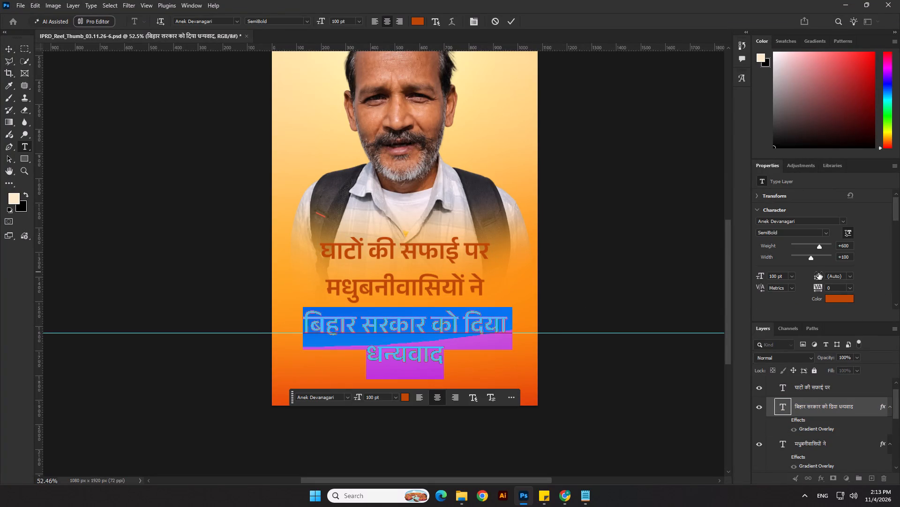
drag(819, 275, 802, 276)
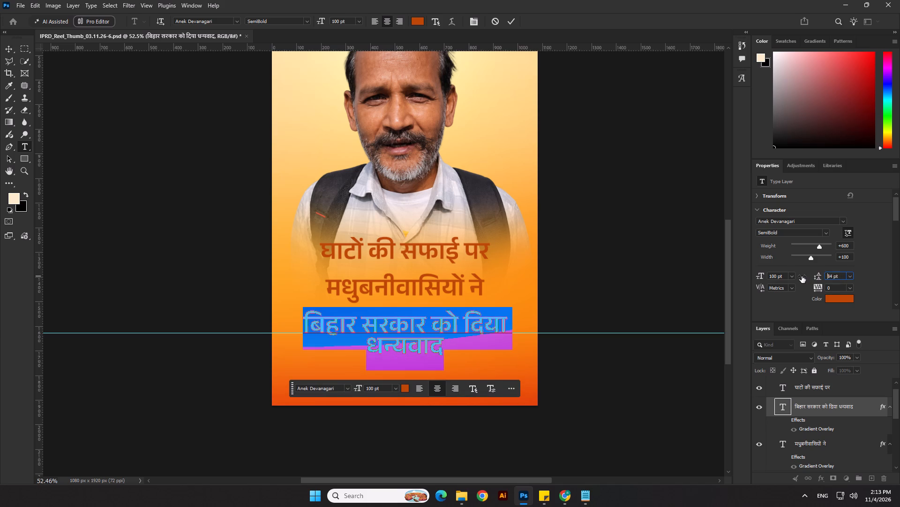
drag(802, 276, 801, 276)
drag(759, 278, 746, 277)
click(510, 18)
Move the बिहार सरकार को दिया धन्यवाद and मधुबनीवासियों ने texts up to close the gaps between the headline lines.
scroll(409, 332, up, 2)
drag(421, 326, 424, 310)
drag(475, 272, 476, 262)
scroll(441, 246, up, 2)
key(shift+Down)
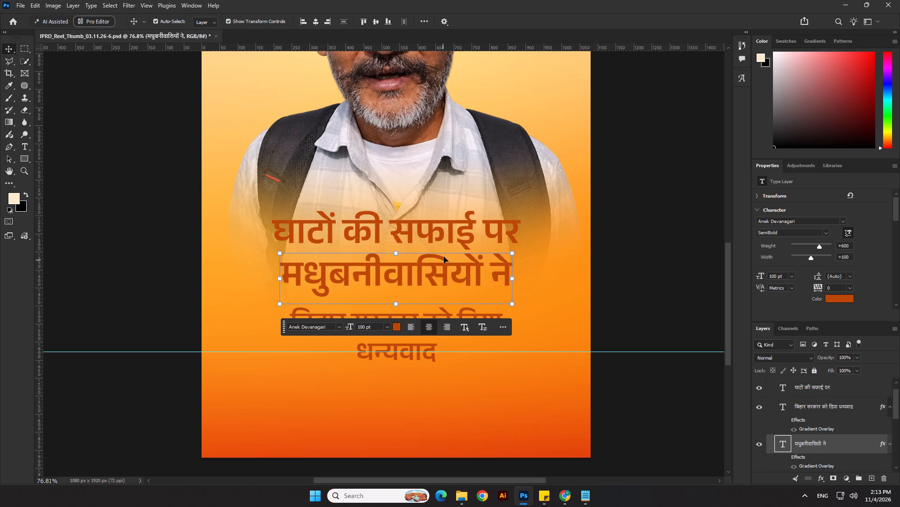
key(Return)
Align the घाटों की सफाई पर and मधुबनीवासियों ने texts on their horizontal centres and scale both up slightly.
shift+click(449, 228)
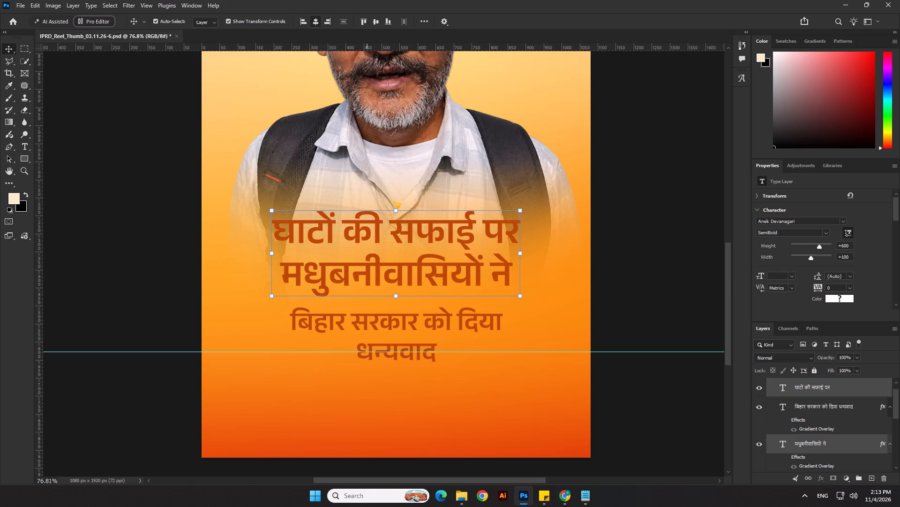
double_click(317, 22)
drag(392, 295, 389, 309)
key(Return)
Draw a rectangle about 914 × 274 px over the घाटों की सफाई पर and मधुबनीवासियों ने lines.
click(22, 161)
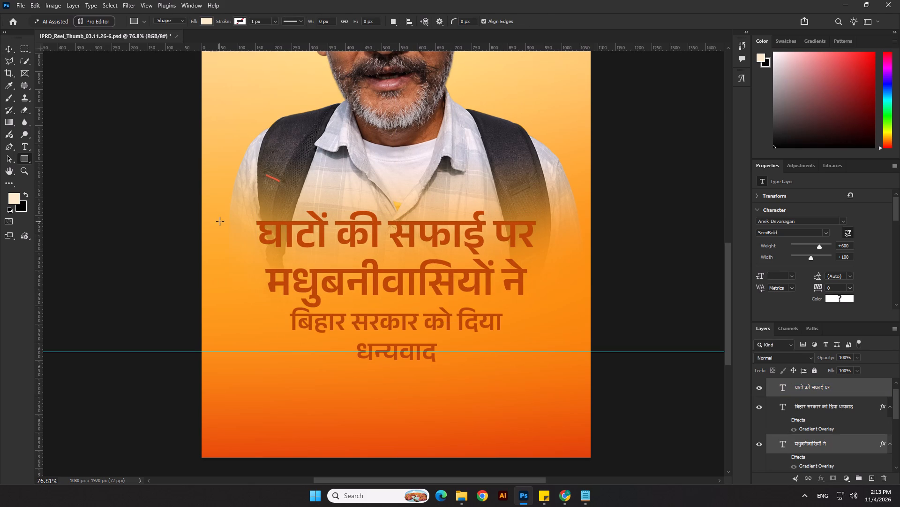
drag(224, 215, 552, 308)
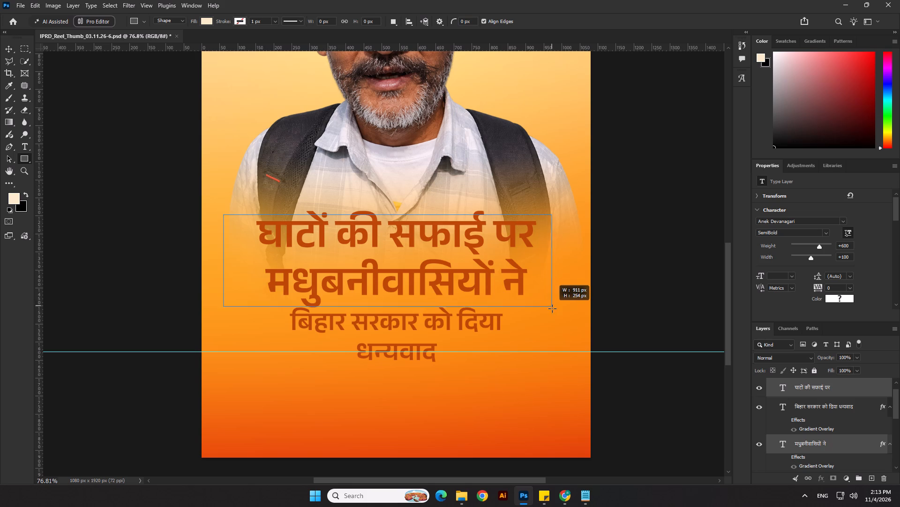
drag(552, 308, 553, 313)
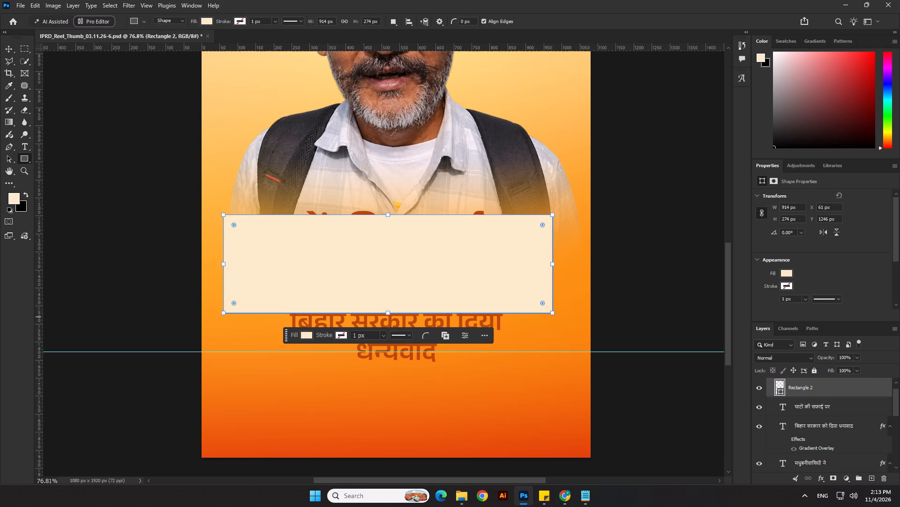
Change the new rectangle's fill to white.
click(786, 275)
click(797, 322)
drag(838, 231, 838, 241)
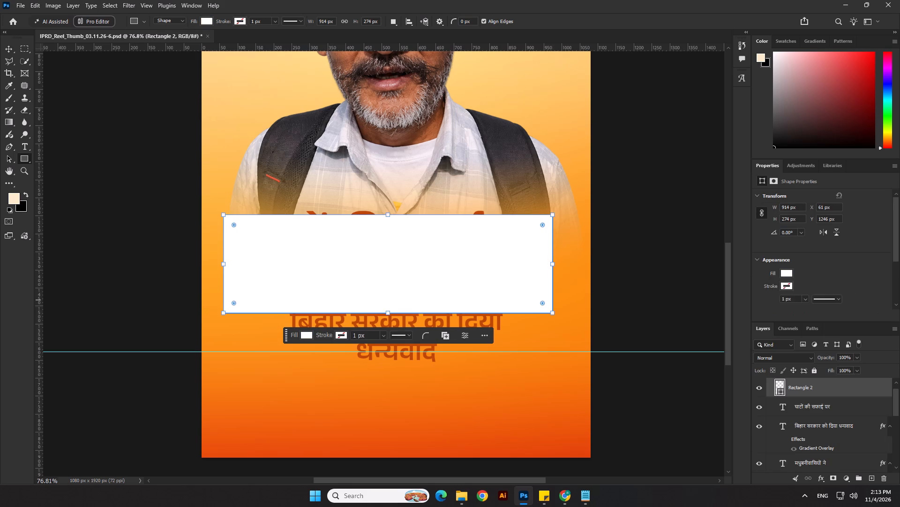
scroll(826, 290, down, 2)
click(843, 257)
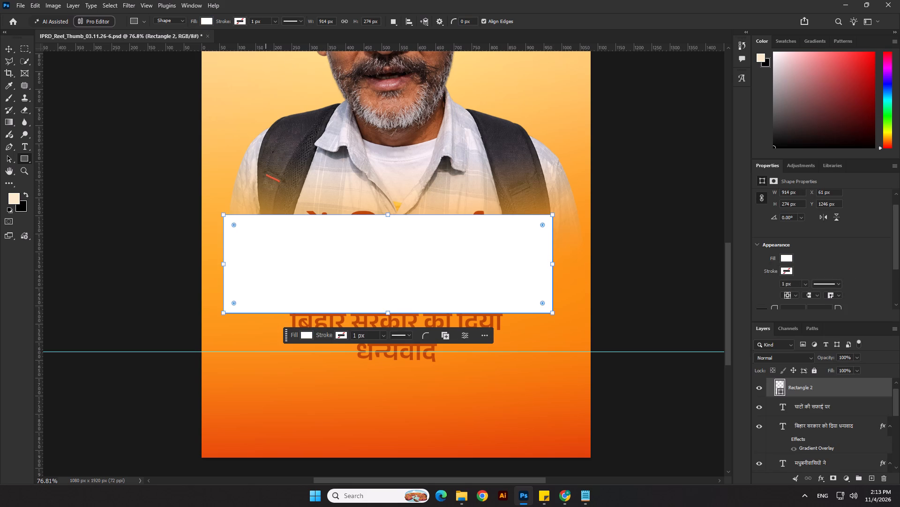
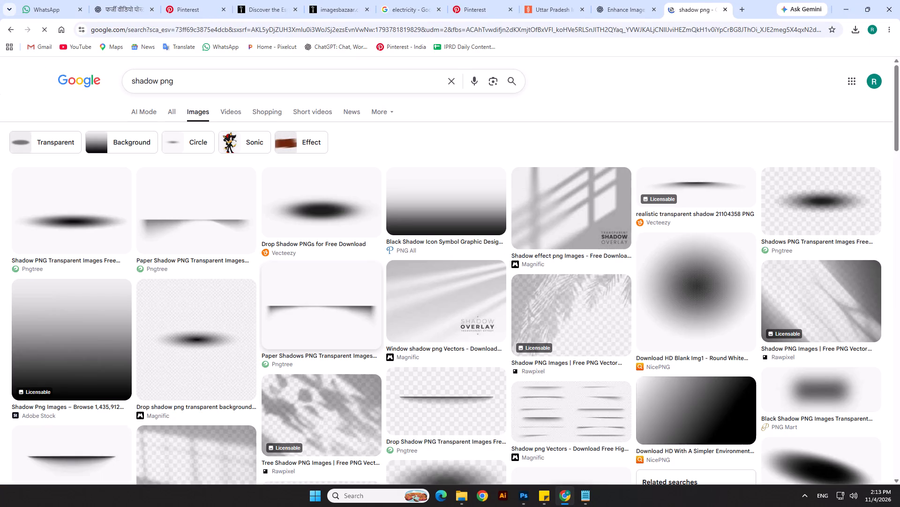
Download the "Paper Black Three Dimensional Shadow" PNG from Pngtree via the shadow png image results.
click(312, 302)
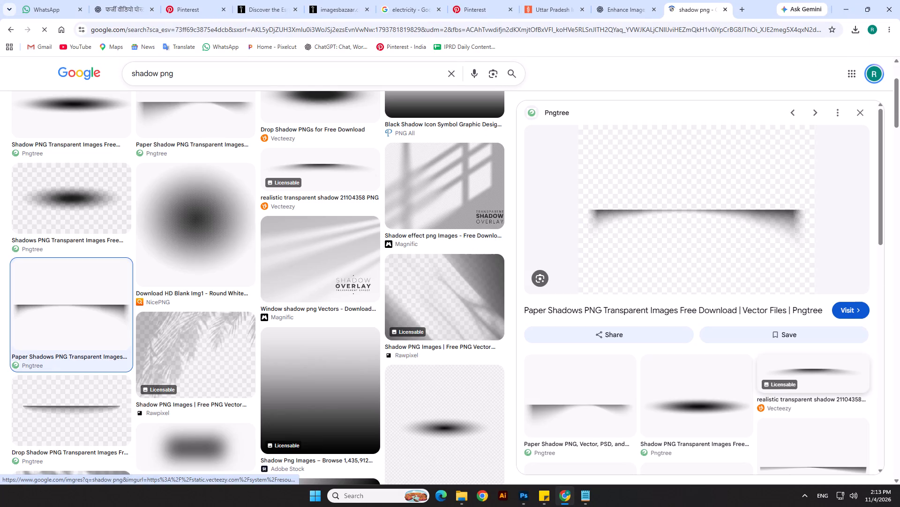
click(650, 311)
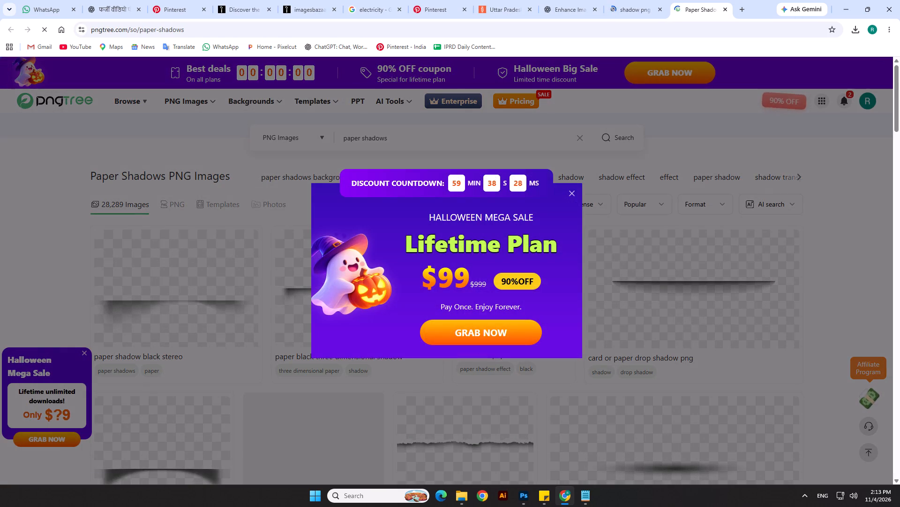
click(574, 192)
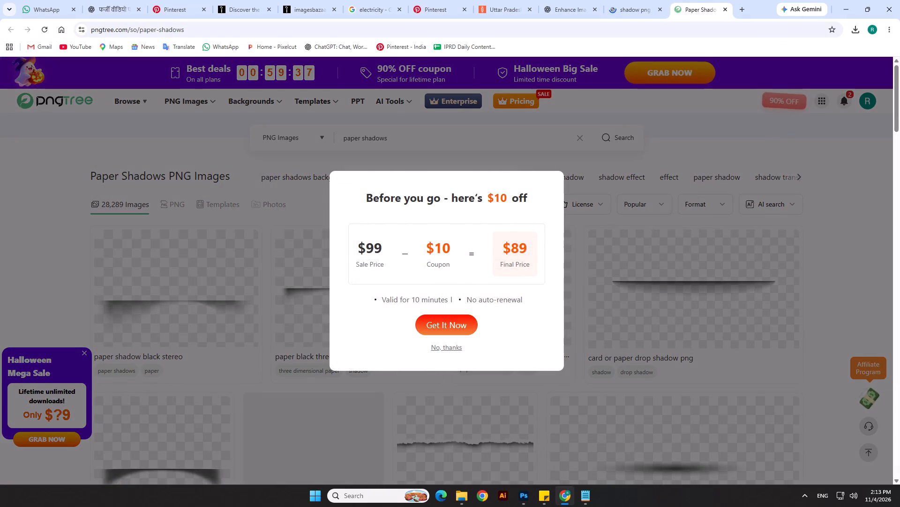
click(450, 345)
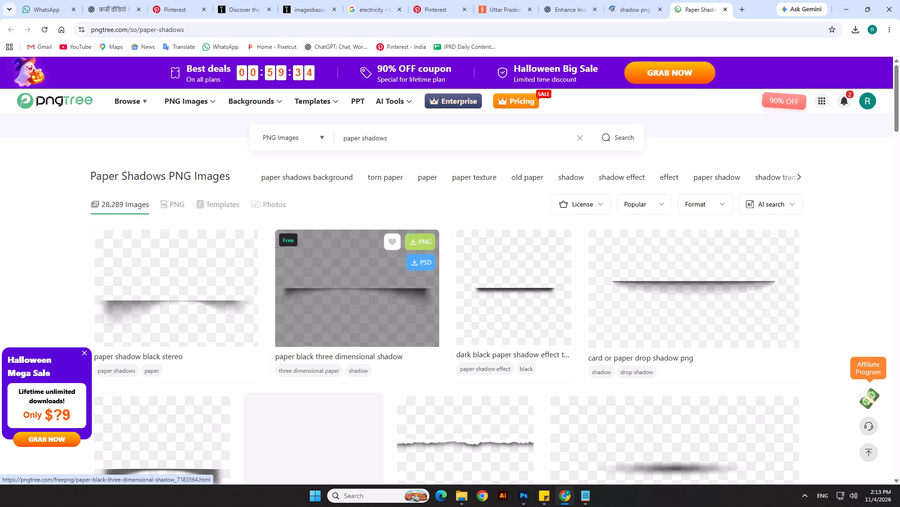
click(361, 284)
click(682, 244)
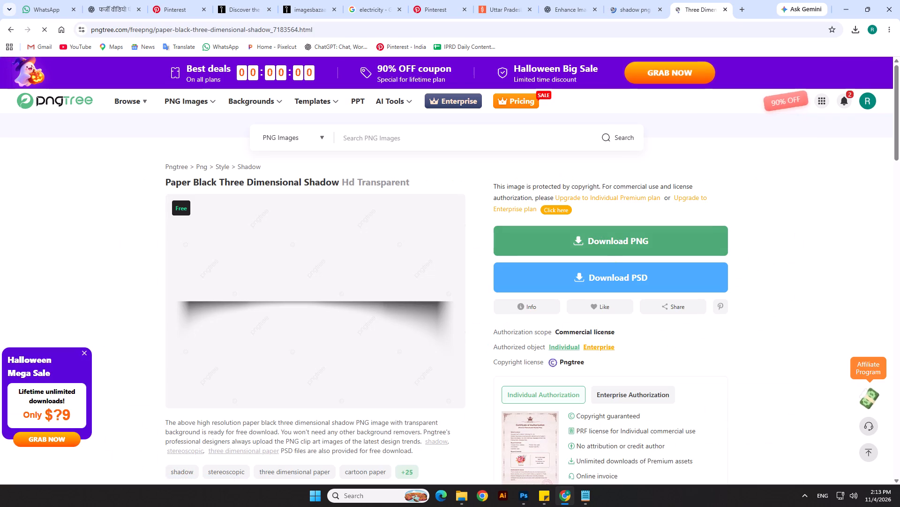
click(385, 260)
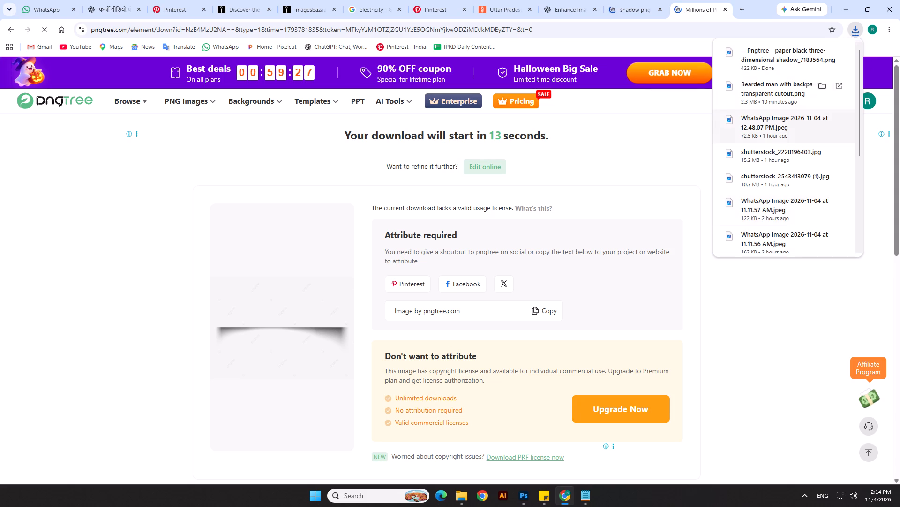
Place the downloaded paper shadow PNG in the Photoshop thumbnail, along the white box's bottom edge, with its layer below Rectangle 2.
drag(764, 60, 488, 284)
key(alt+Tab)
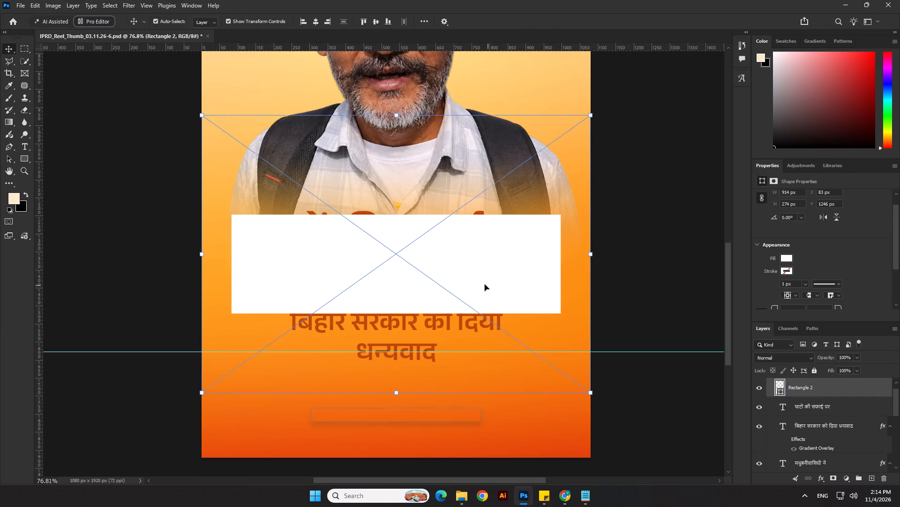
drag(456, 263, 457, 323)
drag(815, 394, 816, 414)
key(shift+Return)
Set the paper shadow layer's blend mode to Multiply.
click(776, 360)
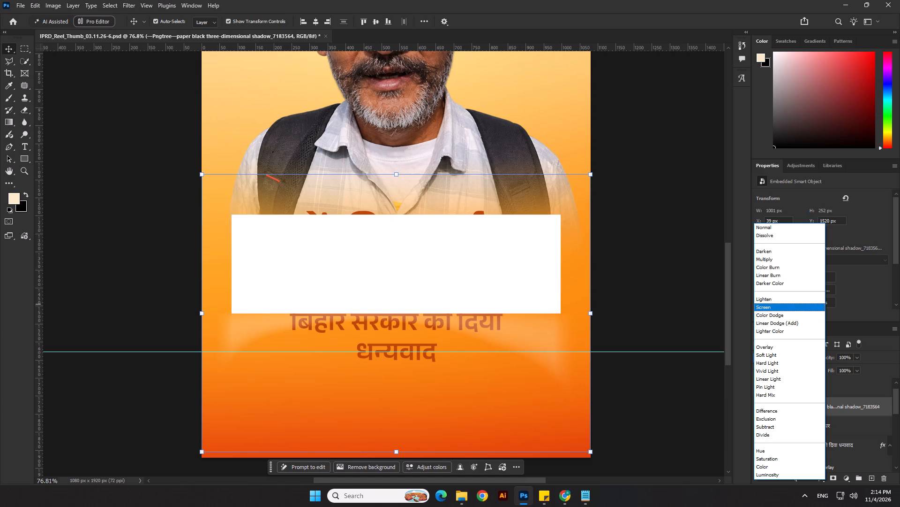
click(775, 255)
Scale the paper shadow down to about 84% and move it up against the white box's bottom edge.
drag(397, 174, 402, 184)
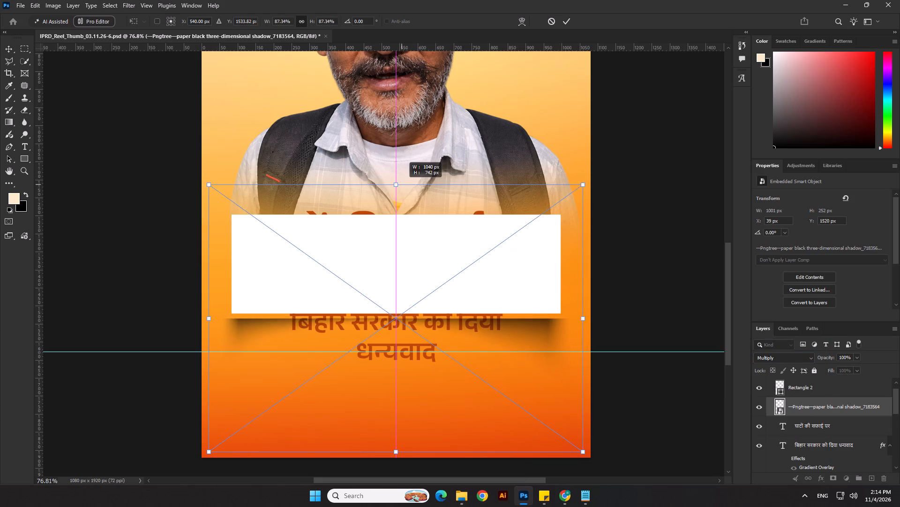
drag(402, 184, 406, 196)
key(shift+Up)
key(shift+Up)
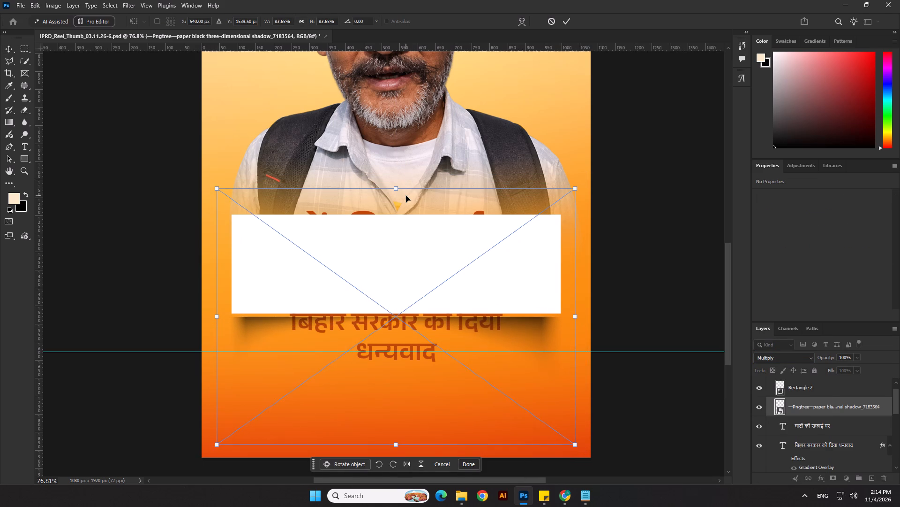
key(shift+Up)
key(shift+Up)
key(shift+Down)
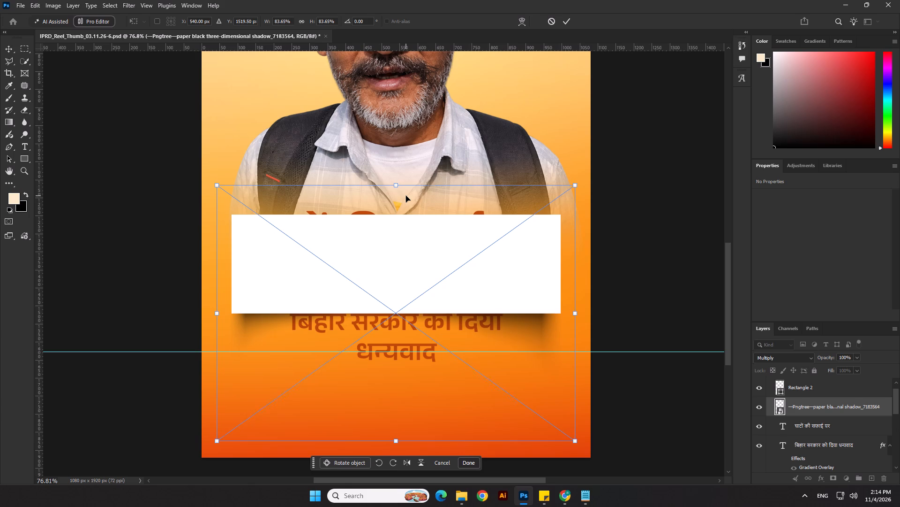
key(shift+Down)
key(shift+Up)
key(Return)
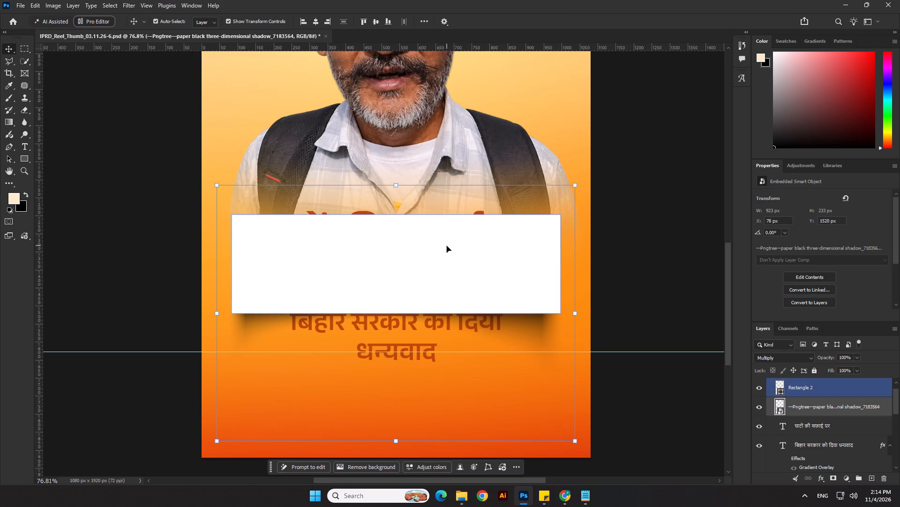
Align the white box and the paper shadow on their horizontal centres.
shift+click(447, 246)
click(316, 19)
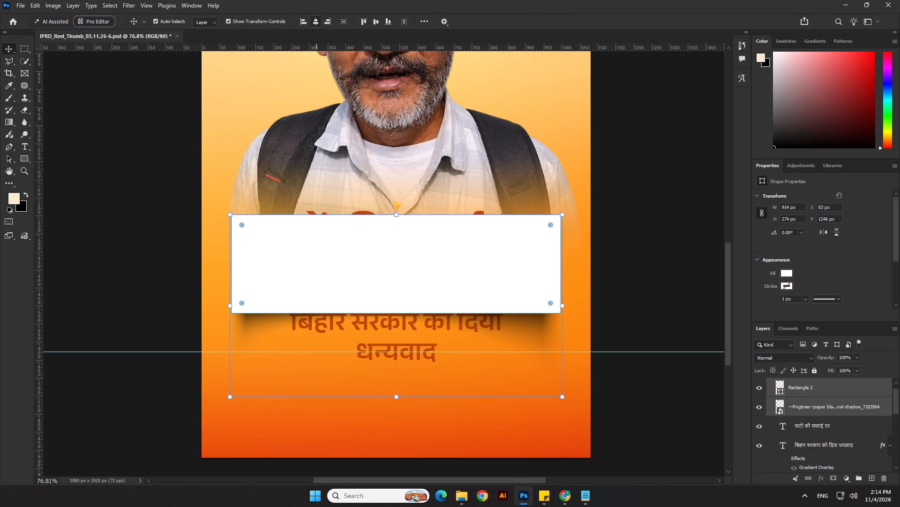
click(663, 260)
Move the घाटों की सफाई पर and मधुबनीवासियों ने text layers above Rectangle 2 in Group 1.
click(458, 272)
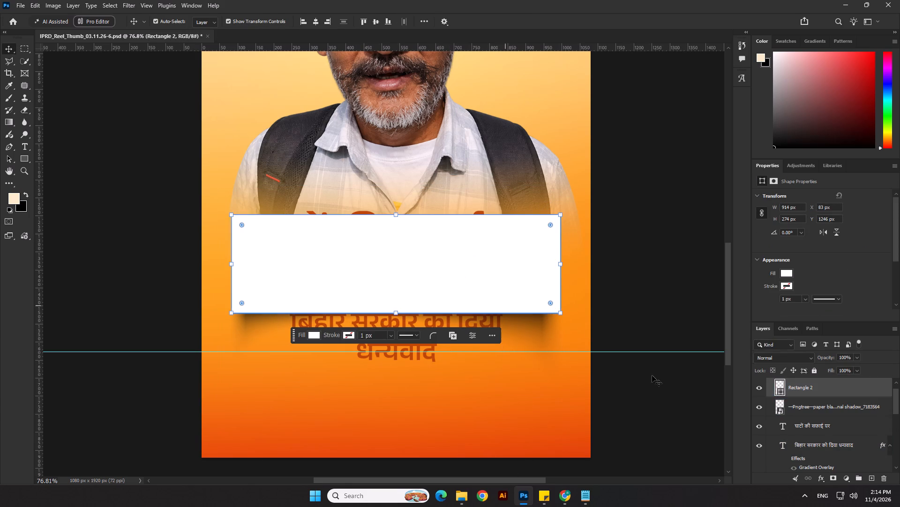
click(804, 414)
click(806, 444)
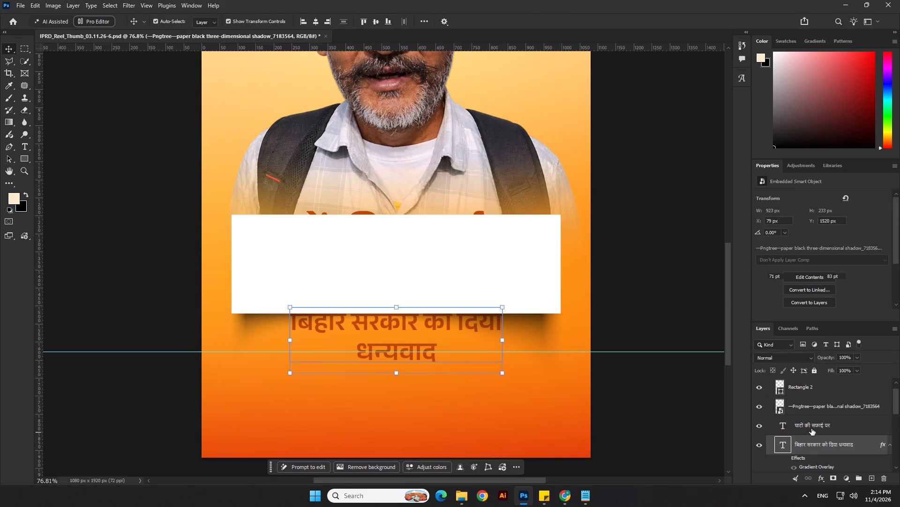
ctrl+click(811, 429)
click(812, 449)
click(814, 427)
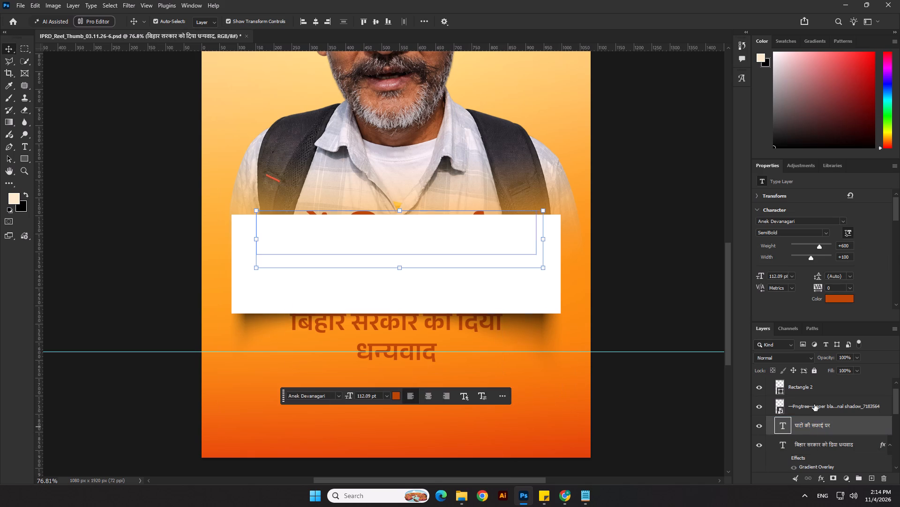
scroll(814, 423, down, 2)
ctrl+click(811, 457)
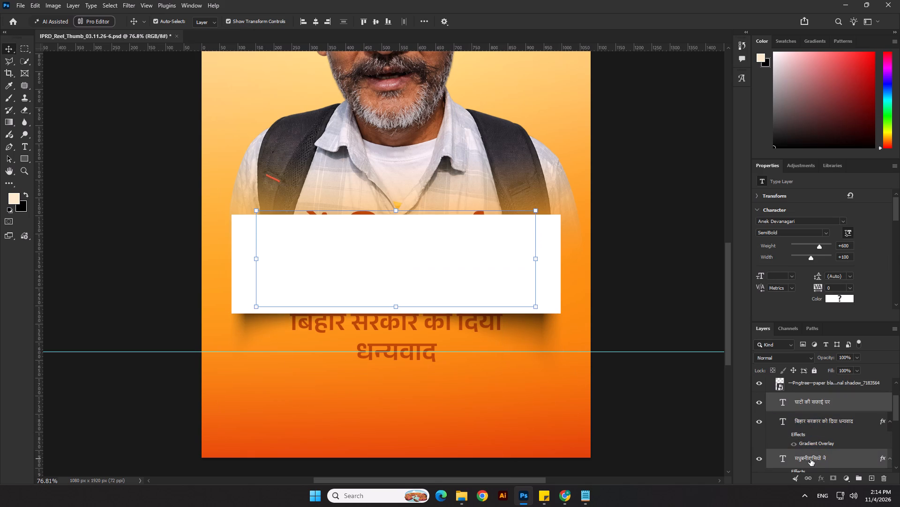
drag(810, 459, 801, 383)
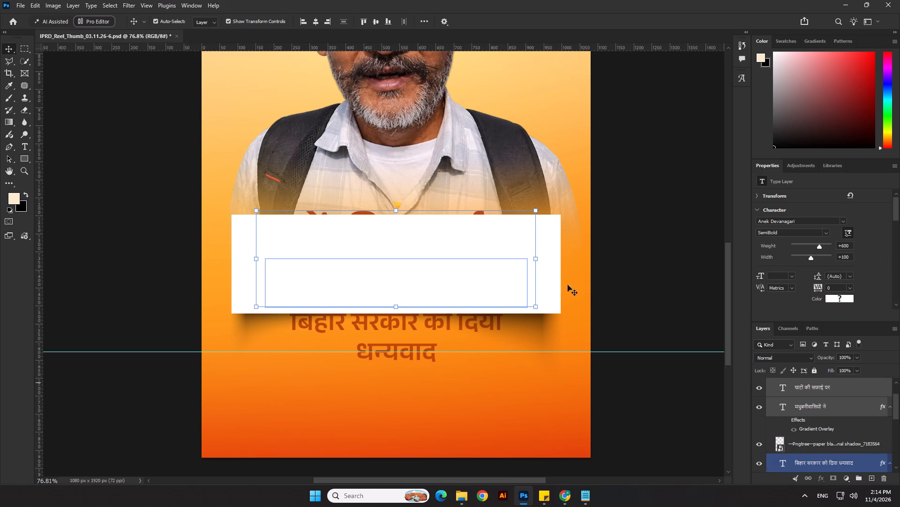
scroll(809, 399, up, 4)
drag(807, 415, 806, 404)
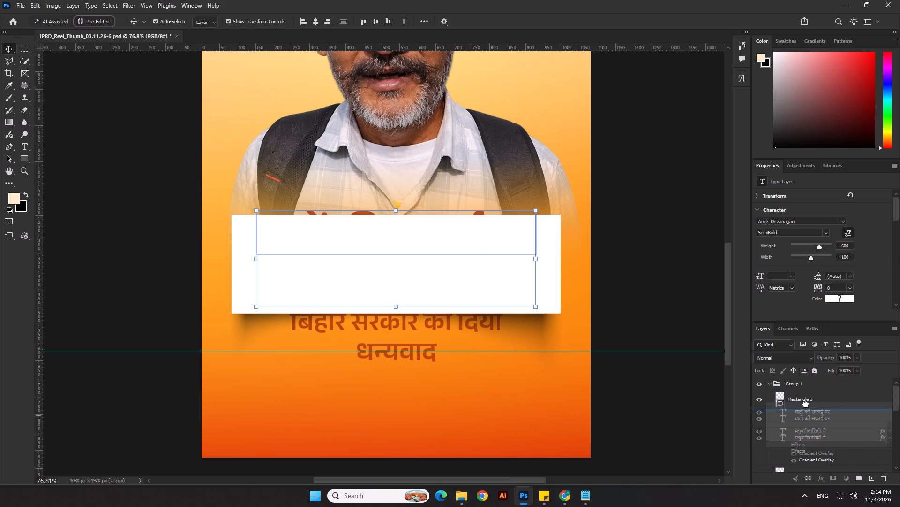
drag(806, 404, 804, 394)
Scale the घाटों की सफाई पर and मधुबनीवासियों ने lines to about 94% and position them inside the white box.
drag(443, 241, 443, 248)
drag(397, 219, 398, 223)
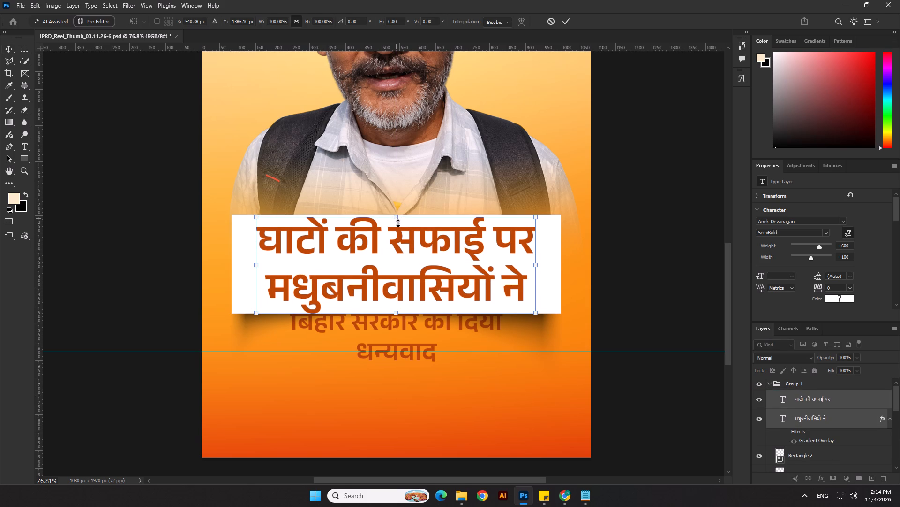
drag(398, 223, 397, 225)
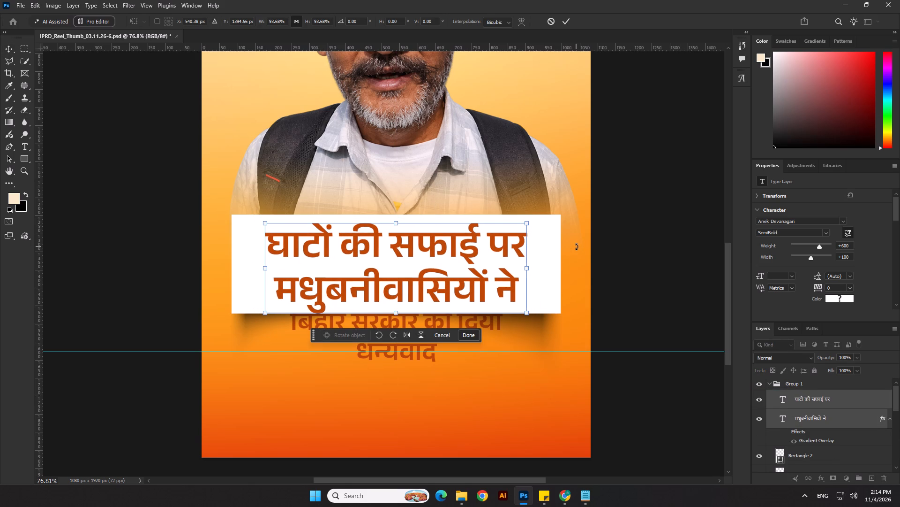
key(Up)
key(Up)
key(Up)
key(Up)
key(Up)
key(Up)
click(690, 262)
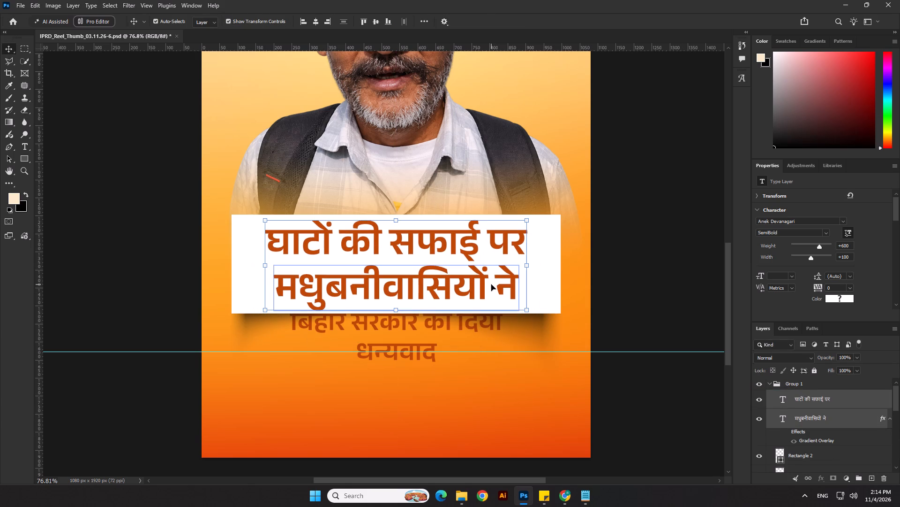
Nudge the मधुबनीवासियों ने line up slightly to tighten the spacing between the two headline lines.
click(491, 284)
key(Up)
key(Down)
click(669, 274)
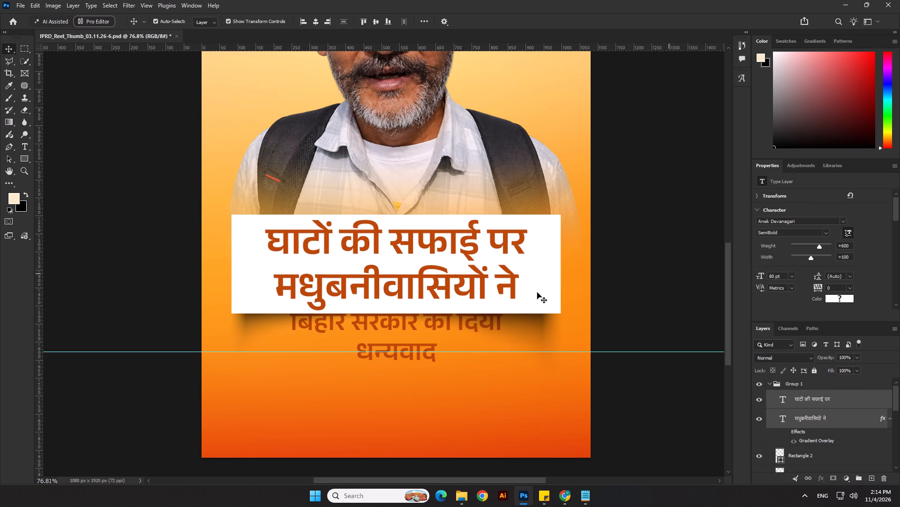
click(473, 296)
key(Up)
key(Up)
click(676, 274)
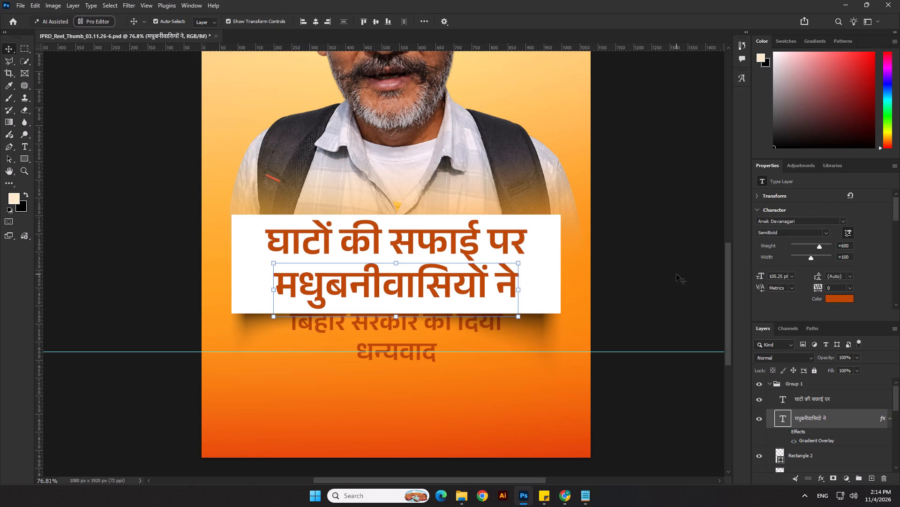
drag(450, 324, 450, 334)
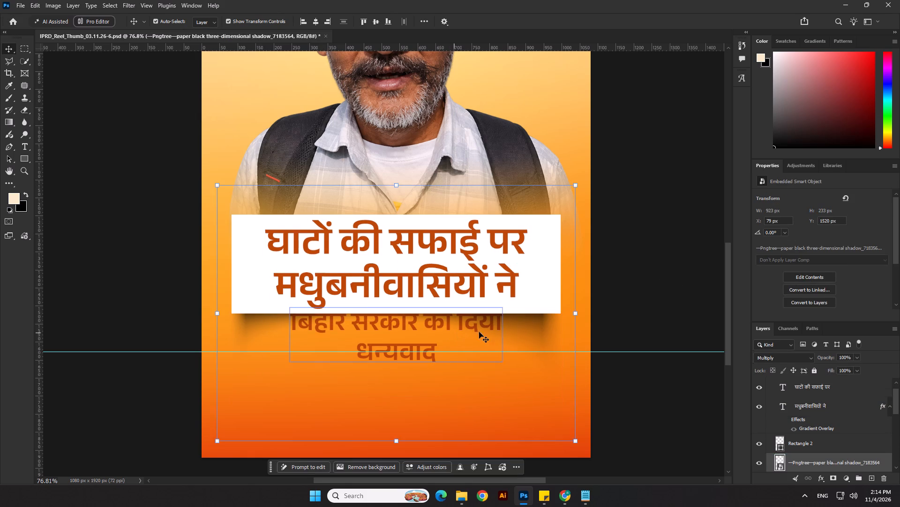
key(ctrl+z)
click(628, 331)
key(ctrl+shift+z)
Change the बिहार सरकार को दिया धन्यवाद text colour to white.
click(432, 361)
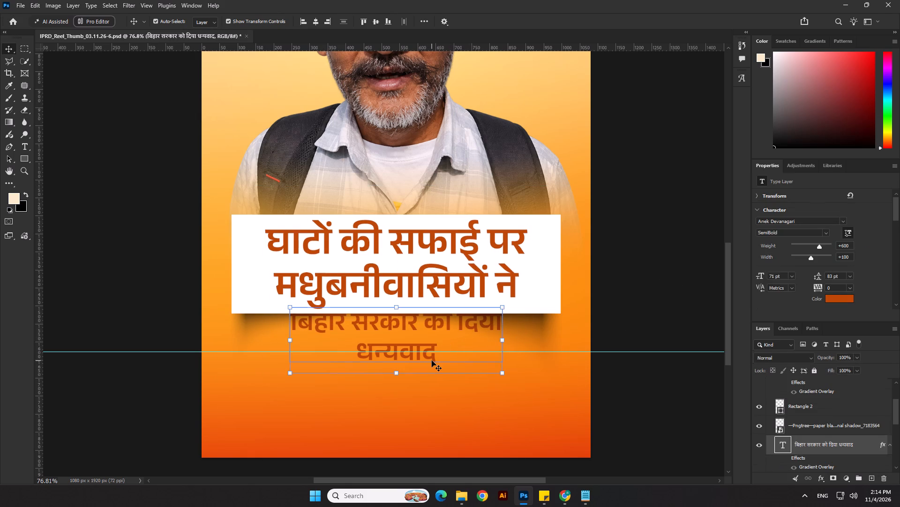
click(836, 298)
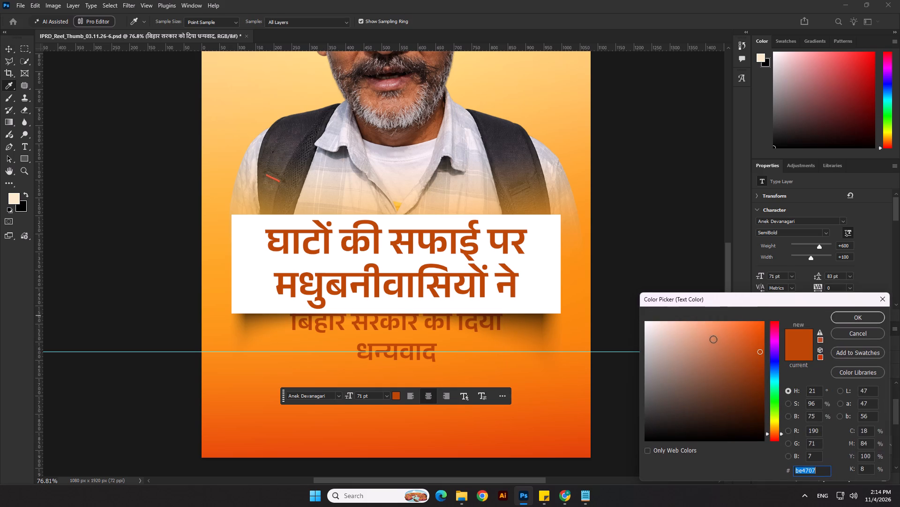
drag(713, 339, 546, 304)
click(834, 317)
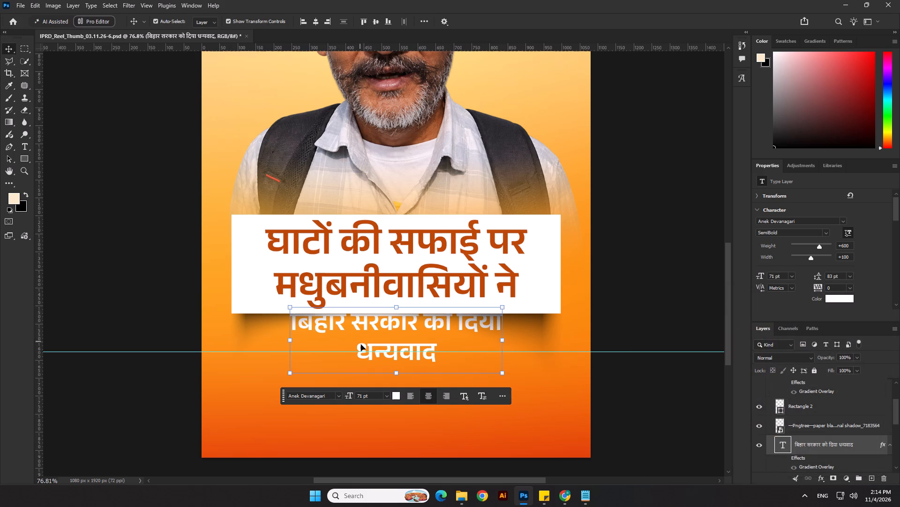
Remove the line break before धन्यवाद so that बिहार सरकार को दिया धन्यवाद runs on a single line.
double_click(361, 345)
click(357, 350)
key(BackSpace)
key(space)
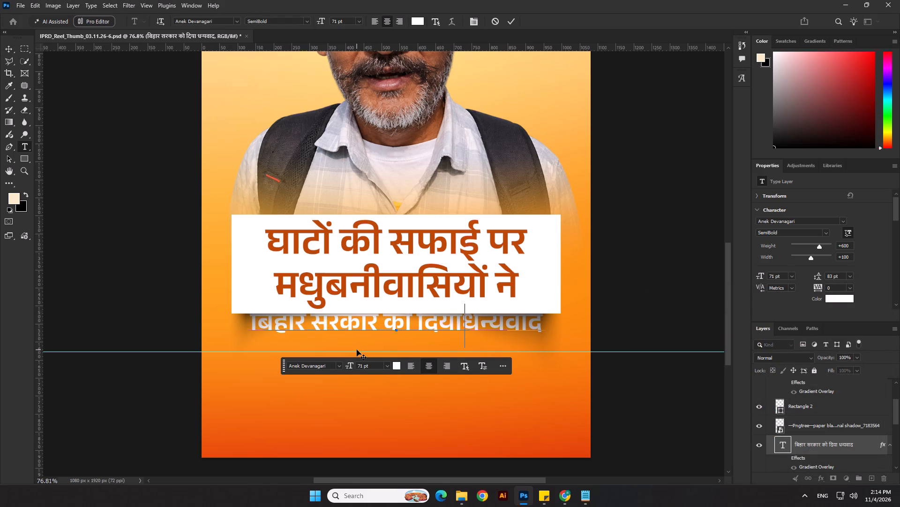
click(511, 17)
Move the बिहार सरकार को दिया धन्यवाद line down clear of the white box.
key(shift+Down)
key(shift+Down)
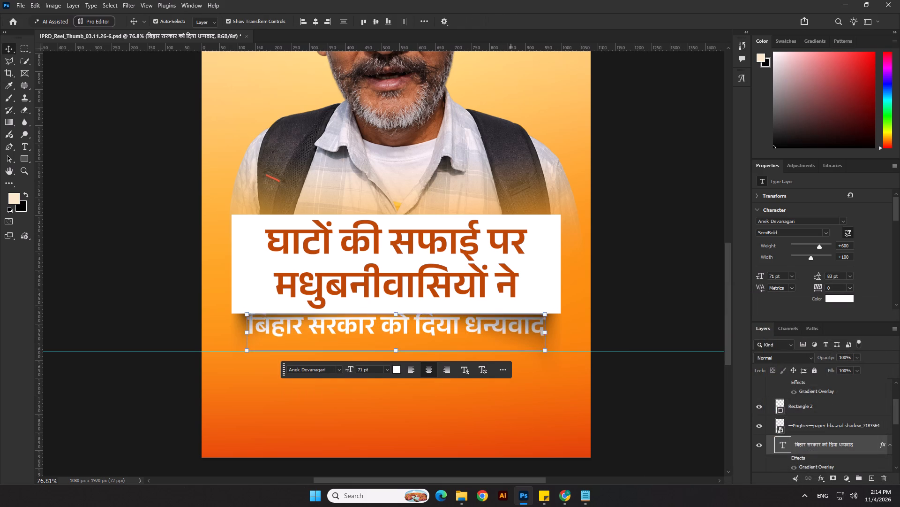
key(shift+Down)
key(shift+Down)
key(shift+Up)
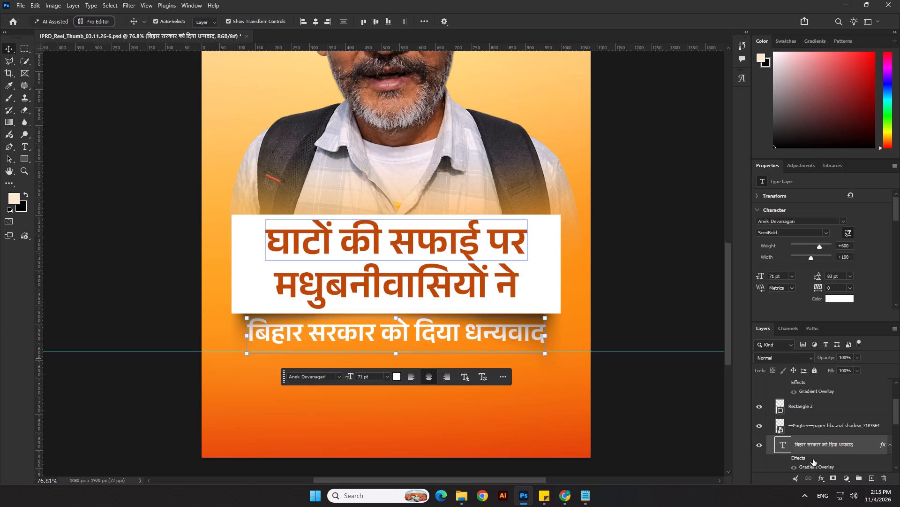
Move the बिहार सरकार को दिया धन्यवाद text layer to the top of Group 1, above the shadow.
drag(821, 446, 801, 386)
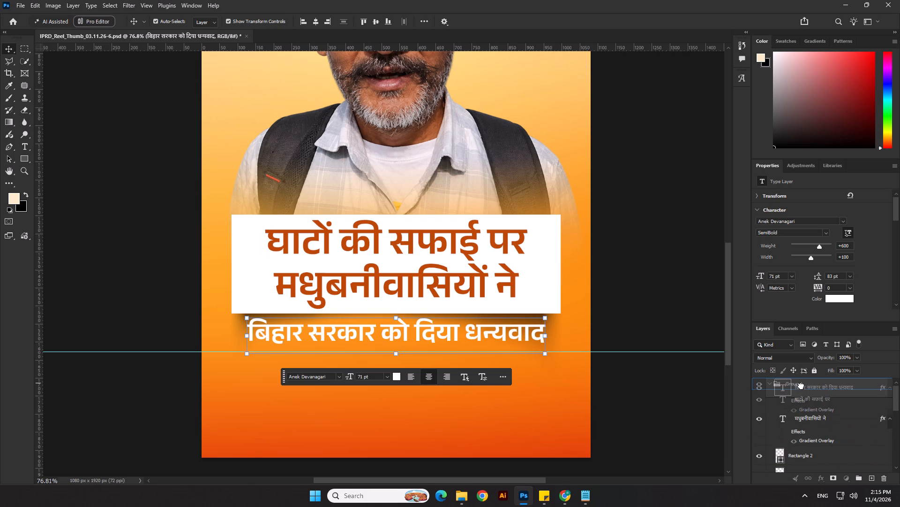
drag(801, 386, 802, 390)
click(642, 398)
Enlarge the बिहार सरकार को दिया धन्यवाद line to about 103% and shift it down 10 px.
scroll(407, 376, down, 9)
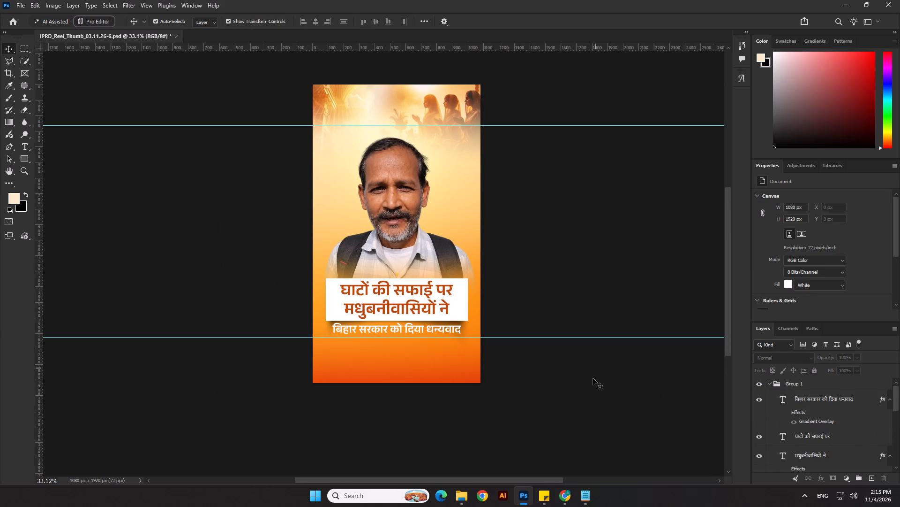
click(591, 381)
scroll(436, 345, up, 3)
click(403, 329)
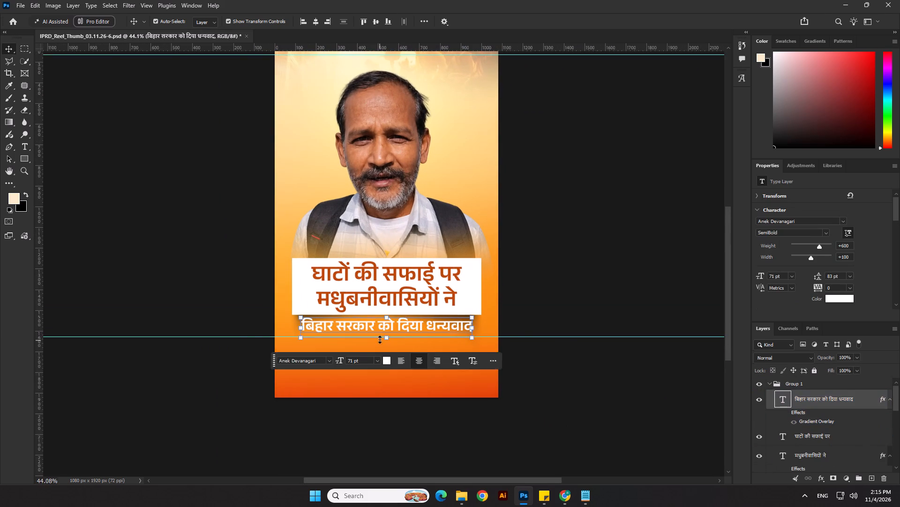
scroll(382, 336, up, 3)
drag(385, 338, 383, 342)
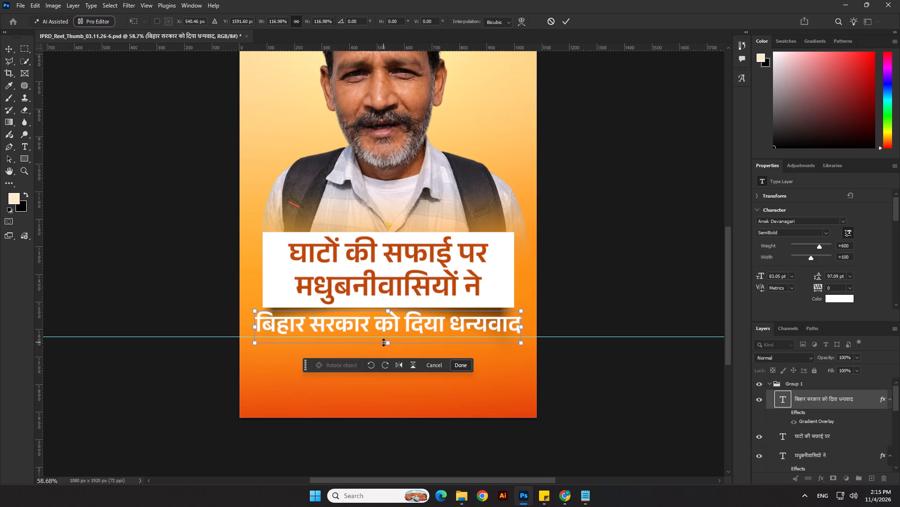
scroll(385, 342, up, 1)
click(390, 344)
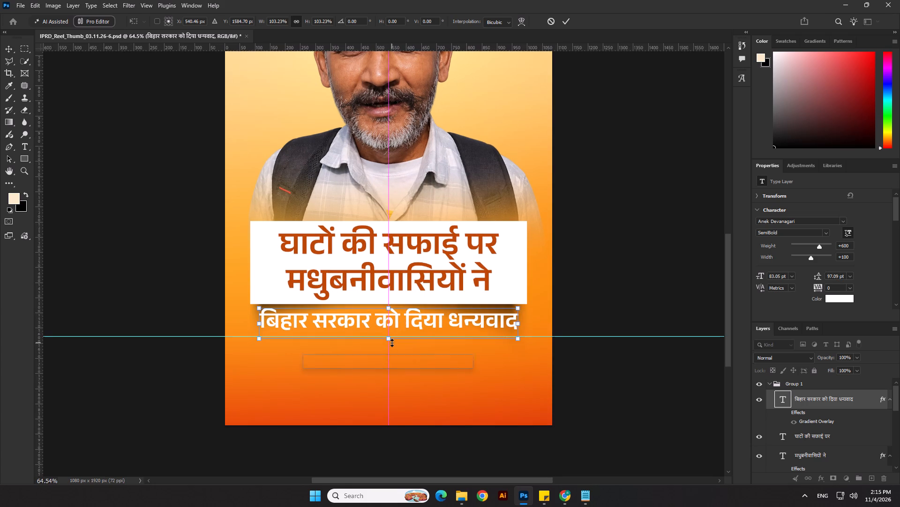
key(shift+Down)
key(Return)
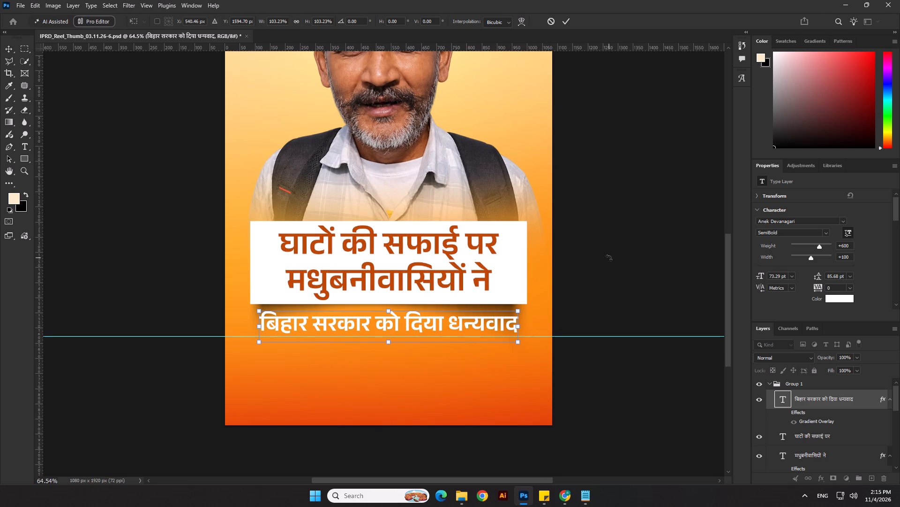
Link the white box (Rectangle 2) and the paper shadow layer together.
click(521, 274)
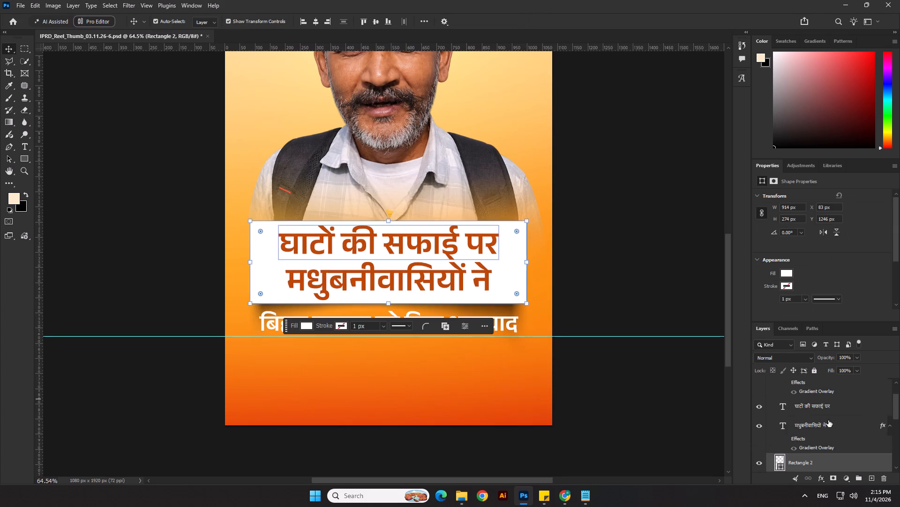
scroll(802, 438, down, 2)
ctrl+click(798, 453)
right_click(804, 440)
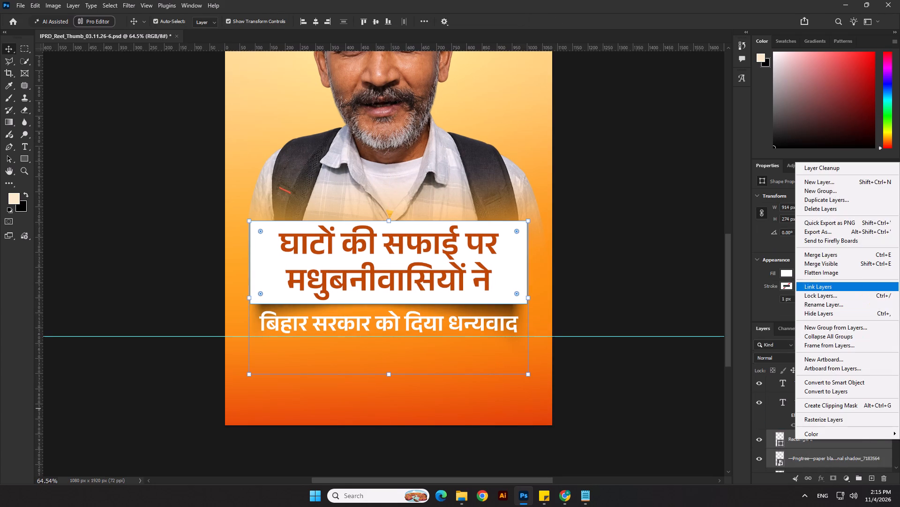
click(830, 290)
Narrow the linked white box and shadow to about 92% width and centre them horizontally on the canvas.
drag(527, 301, 505, 305)
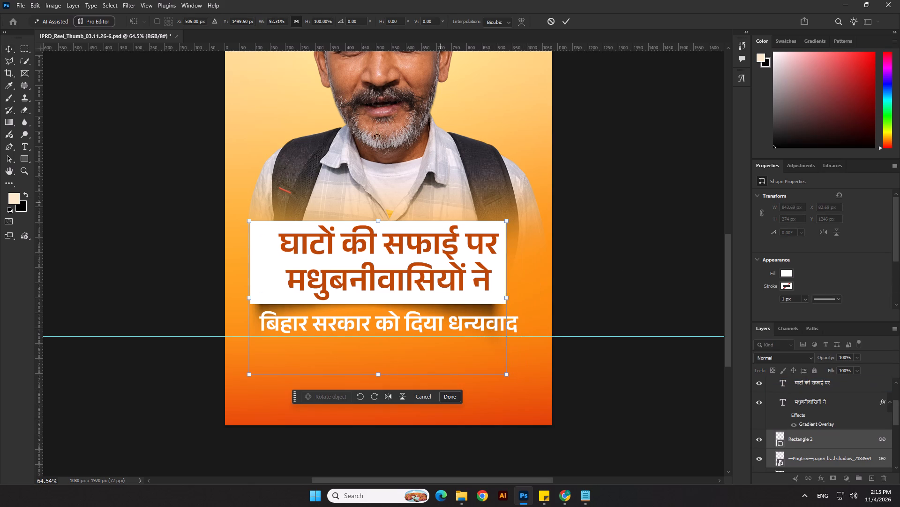
key(Return)
click(315, 24)
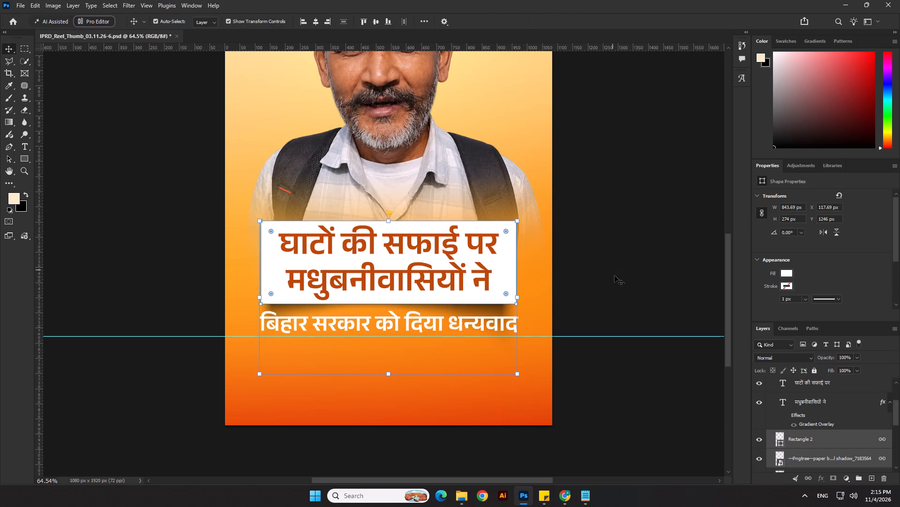
click(615, 276)
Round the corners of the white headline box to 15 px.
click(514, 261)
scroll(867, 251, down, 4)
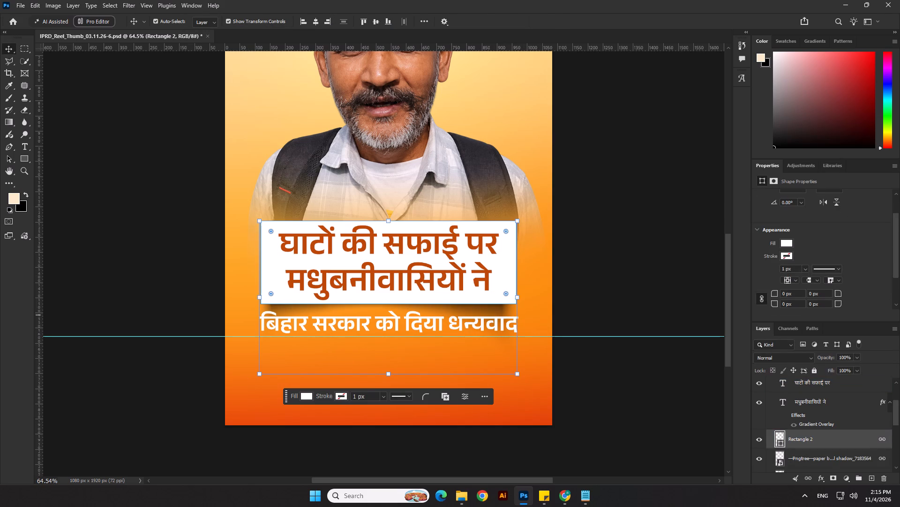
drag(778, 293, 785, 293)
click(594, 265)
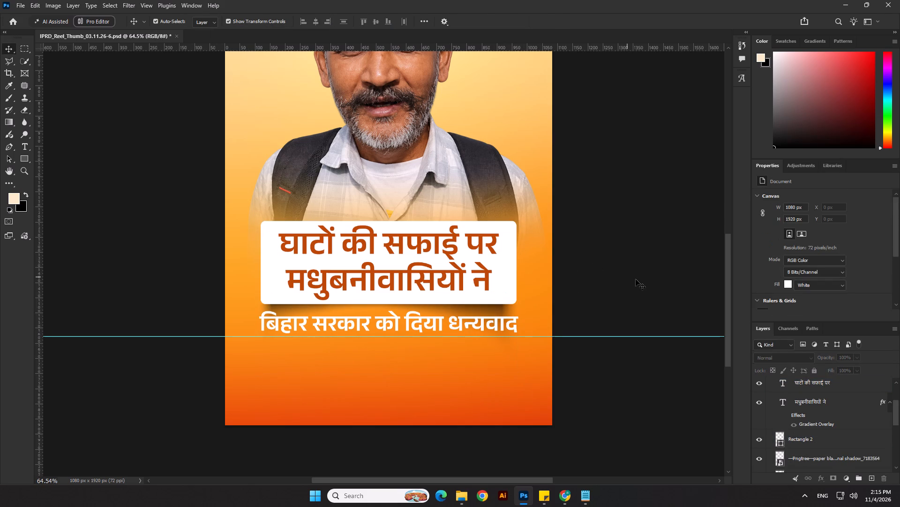
Set all corner radii of the white headline box to 20 px.
scroll(636, 279, down, 3)
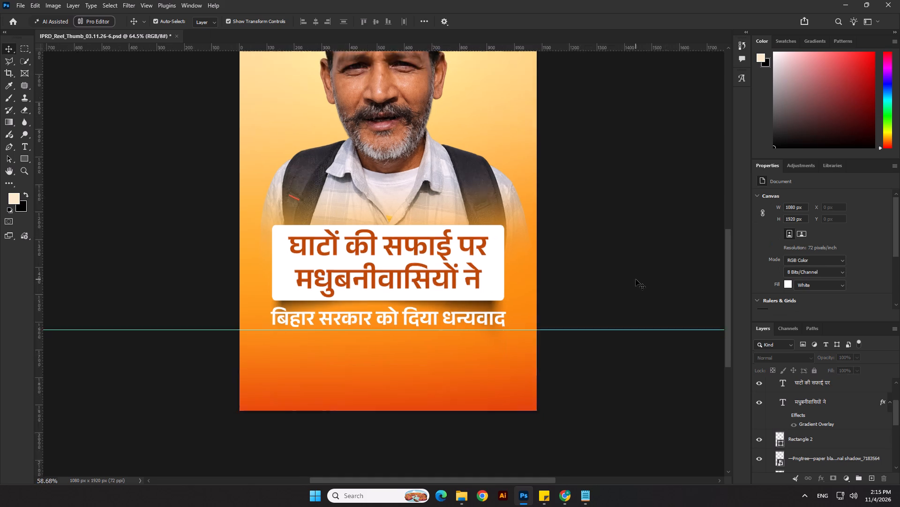
scroll(636, 279, down, 2)
click(452, 295)
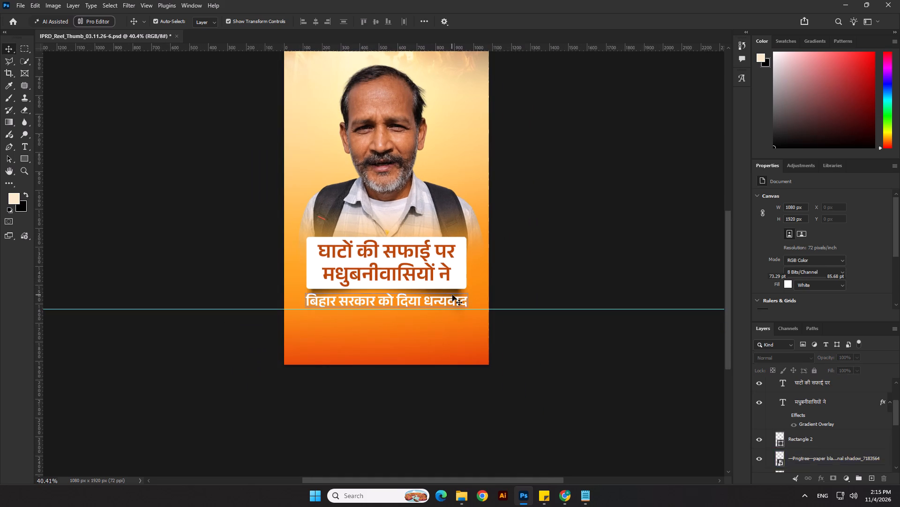
click(464, 276)
scroll(850, 273, down, 3)
scroll(795, 279, down, 2)
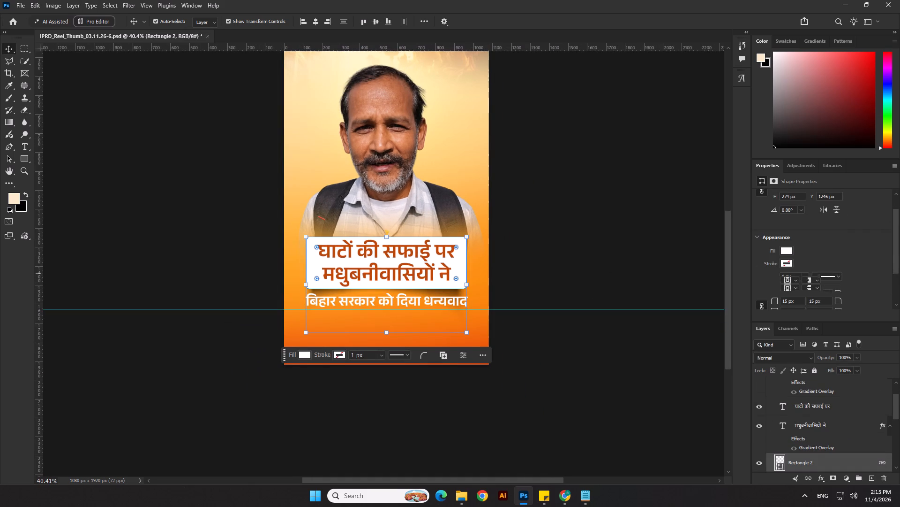
scroll(795, 277, down, 1)
drag(802, 291, 758, 297)
text(20)
key(Return)
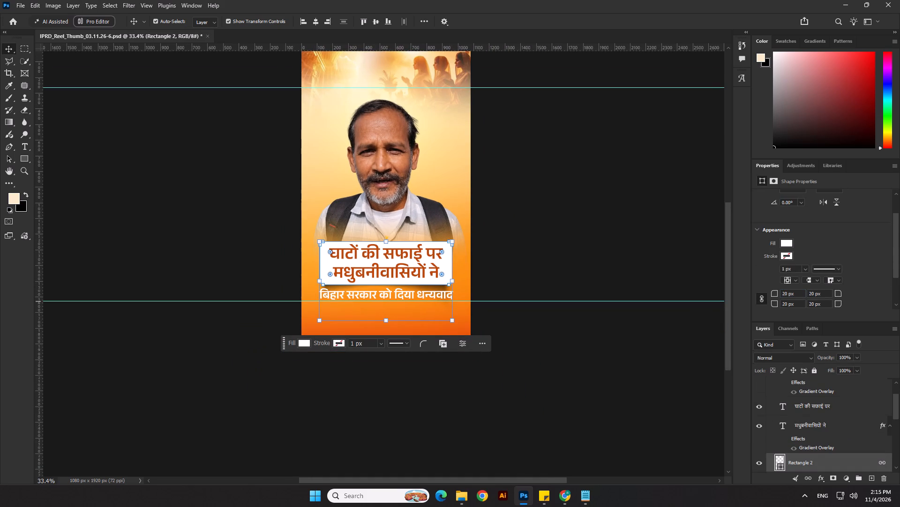
Unlink the headline box's corner radii, set both bottom corners to 0 px, and relink them.
click(761, 298)
drag(795, 305, 748, 319)
key(0)
drag(825, 305, 788, 309)
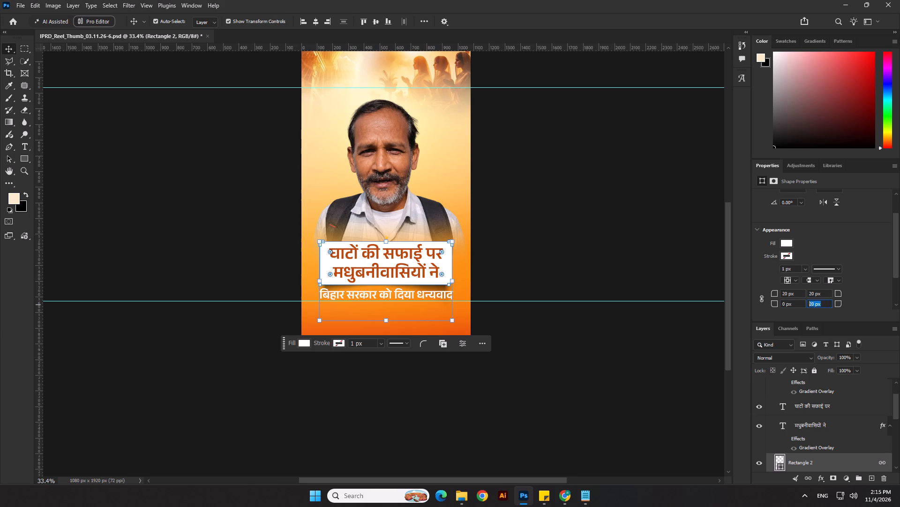
key(0)
key(Return)
click(760, 296)
click(622, 247)
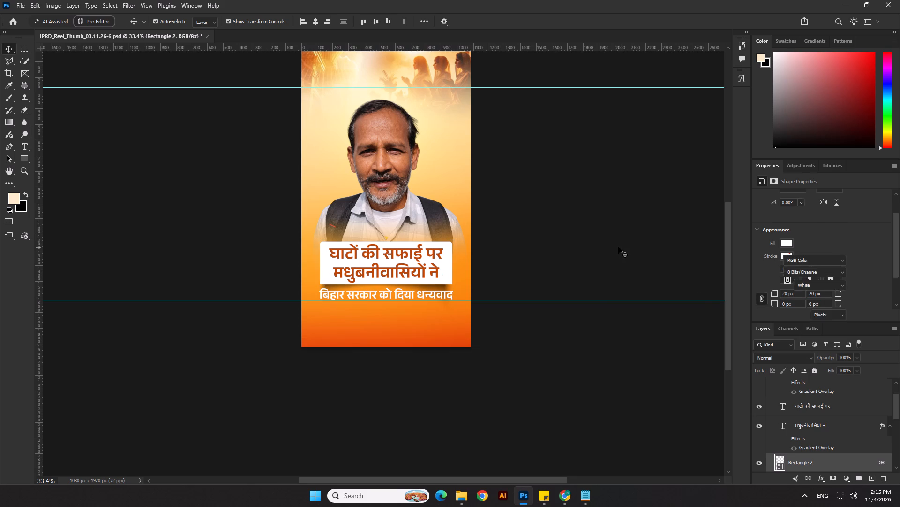
click(570, 358)
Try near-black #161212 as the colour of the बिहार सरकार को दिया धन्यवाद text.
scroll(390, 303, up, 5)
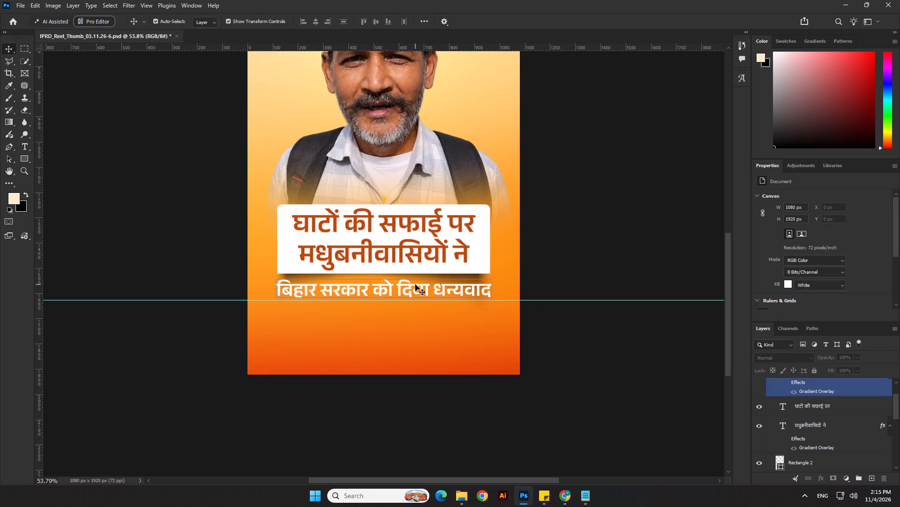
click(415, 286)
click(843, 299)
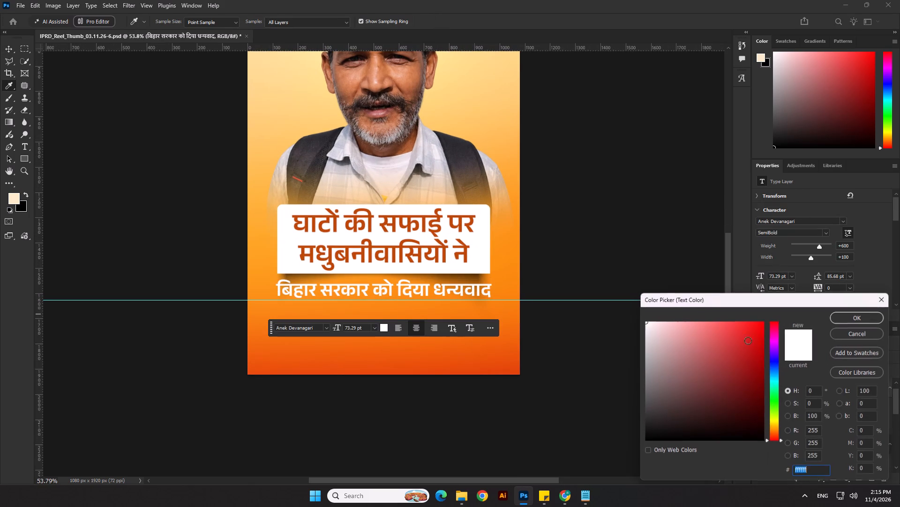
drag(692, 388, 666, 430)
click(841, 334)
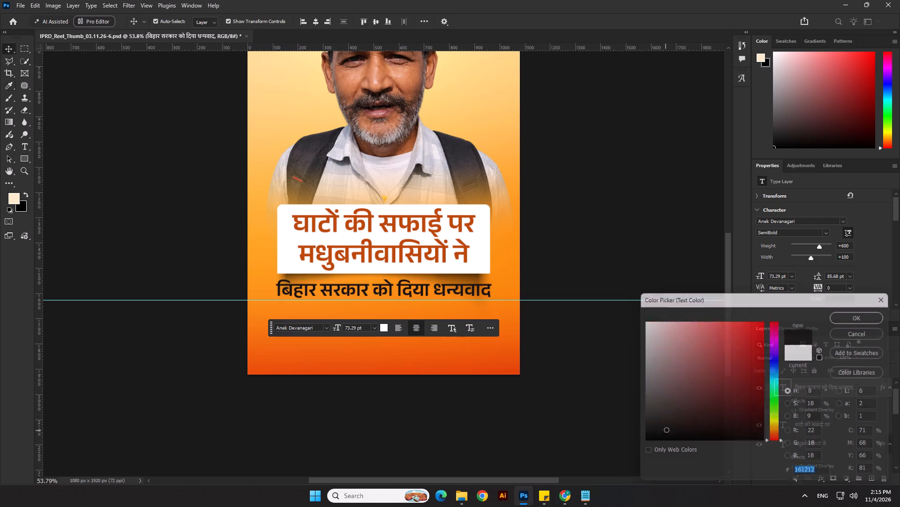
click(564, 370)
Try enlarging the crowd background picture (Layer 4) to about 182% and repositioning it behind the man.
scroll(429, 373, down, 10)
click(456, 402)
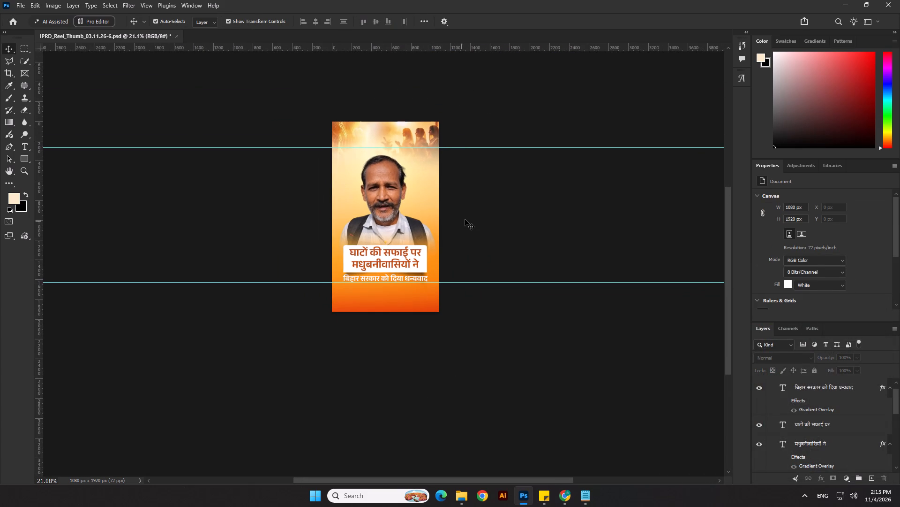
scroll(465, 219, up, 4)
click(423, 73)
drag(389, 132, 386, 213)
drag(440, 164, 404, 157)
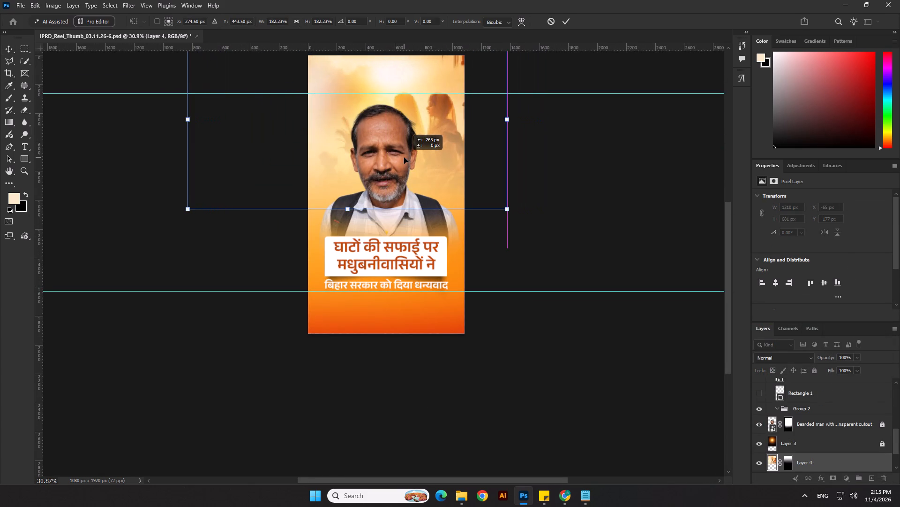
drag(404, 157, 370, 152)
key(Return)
Delete the crowd background picture, Layer 4.
key(Delete)
click(547, 204)
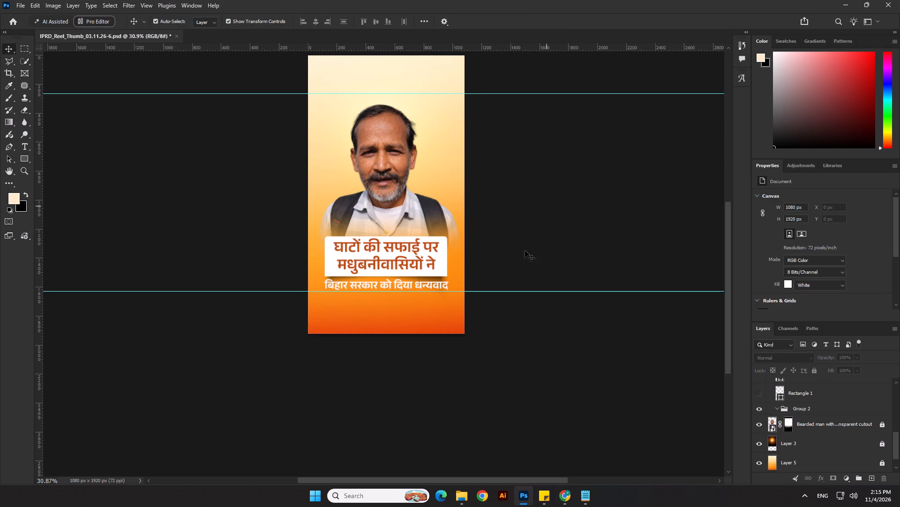
Fill the headline box (Rectangle 2) with the dark orange used for the headline text.
scroll(452, 314, down, 3)
scroll(436, 313, up, 6)
click(435, 285)
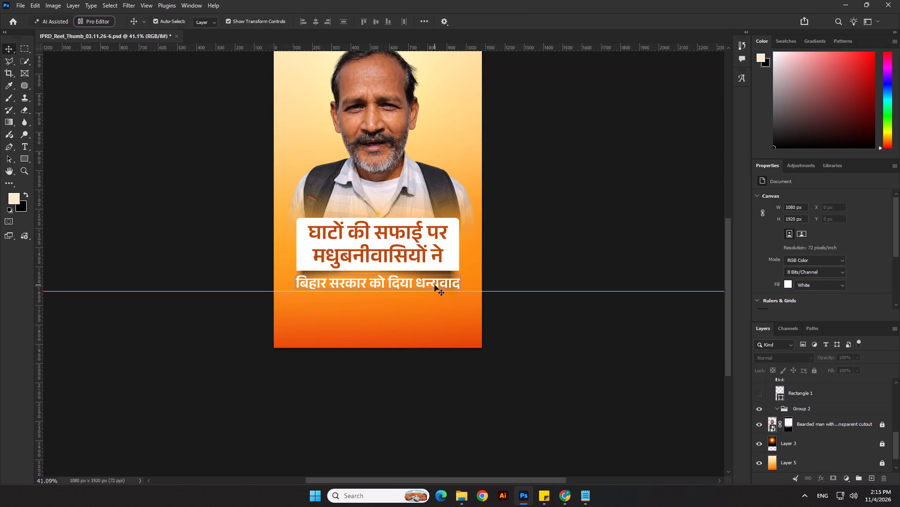
scroll(435, 285, up, 4)
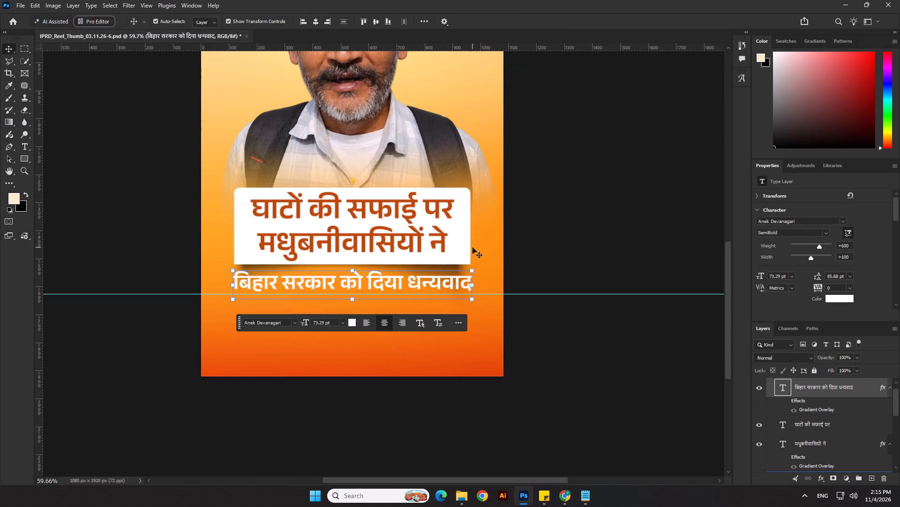
click(466, 250)
click(788, 273)
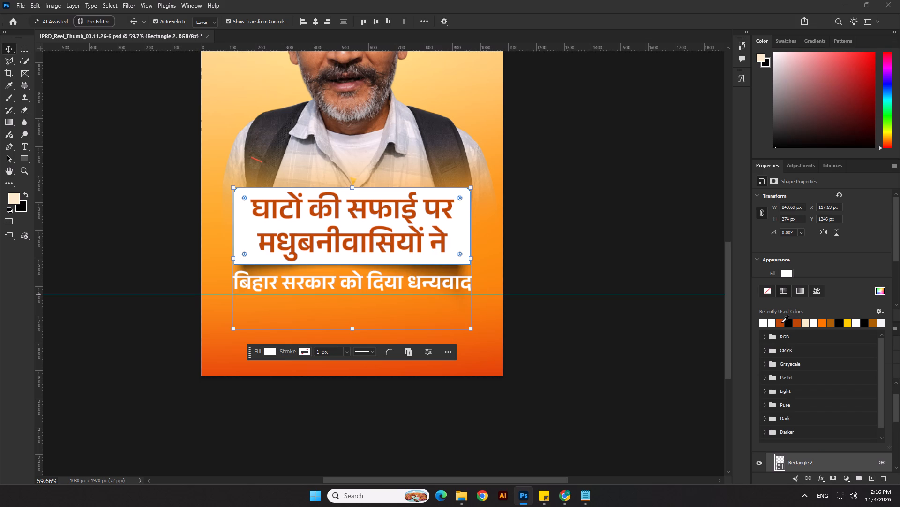
click(781, 323)
click(641, 373)
Change the colour of both headline lines, घाटों की सफाई पर and मधुबनीवासियों ने, to white (#ffffff).
click(390, 213)
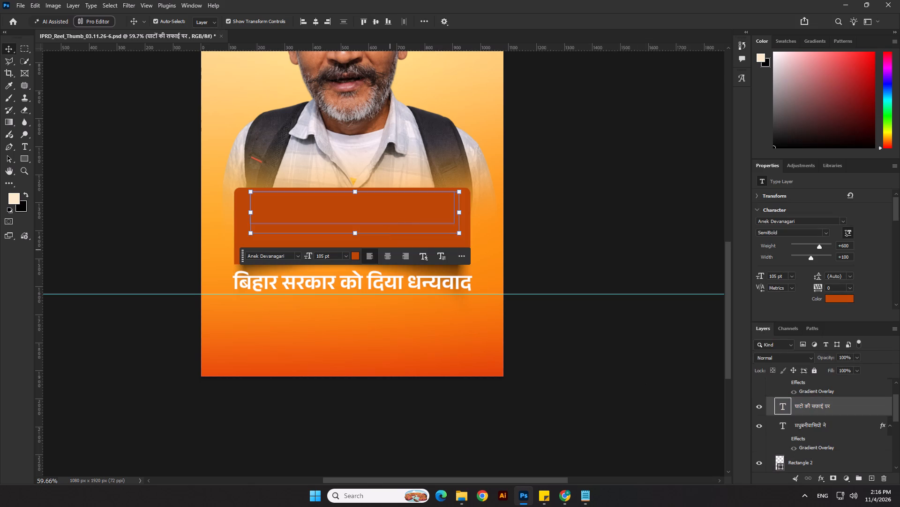
scroll(398, 233, up, 7)
shift+click(458, 251)
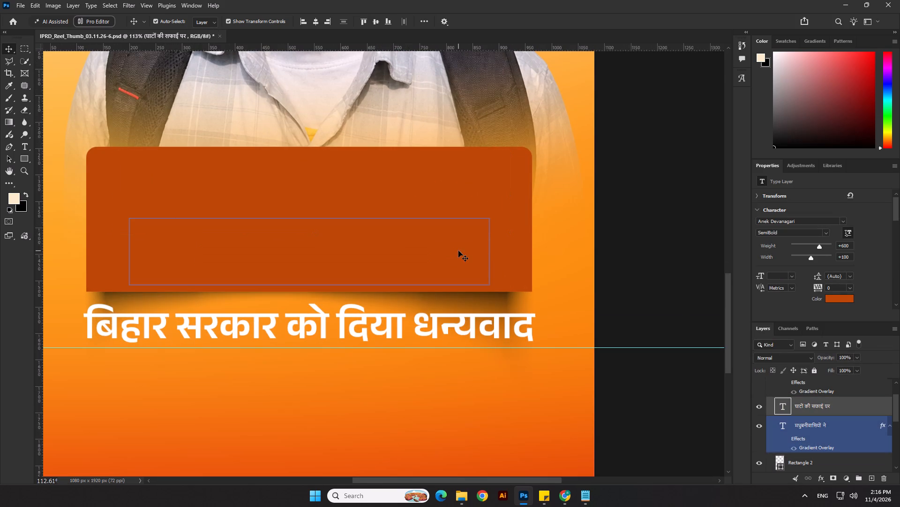
click(835, 299)
drag(714, 351, 517, 293)
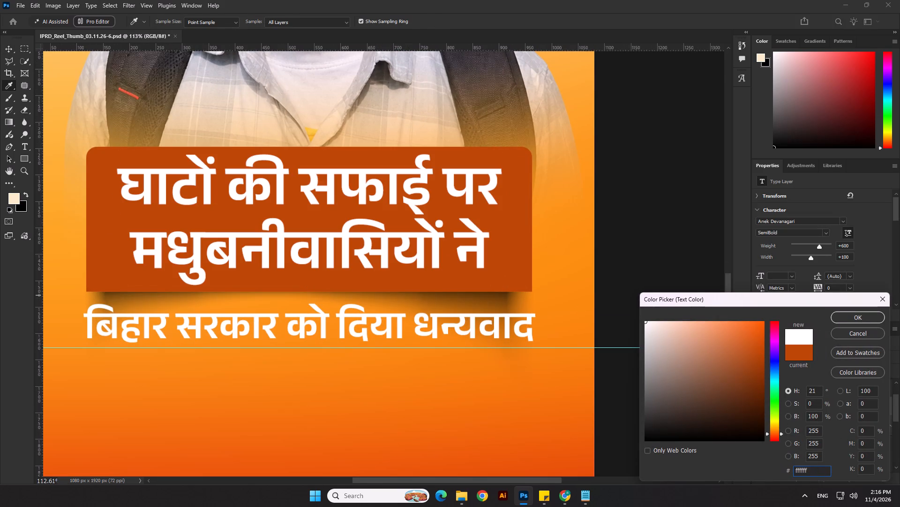
click(837, 318)
click(675, 401)
Duplicate the dark orange headline box layer, Rectangle 2.
scroll(490, 365, down, 11)
scroll(527, 353, down, 2)
click(617, 444)
scroll(486, 306, up, 2)
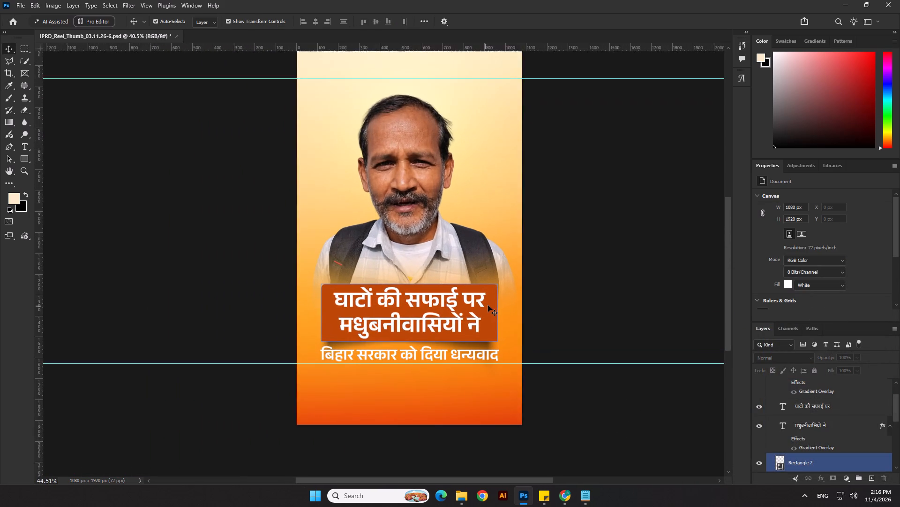
scroll(488, 305, up, 3)
click(497, 294)
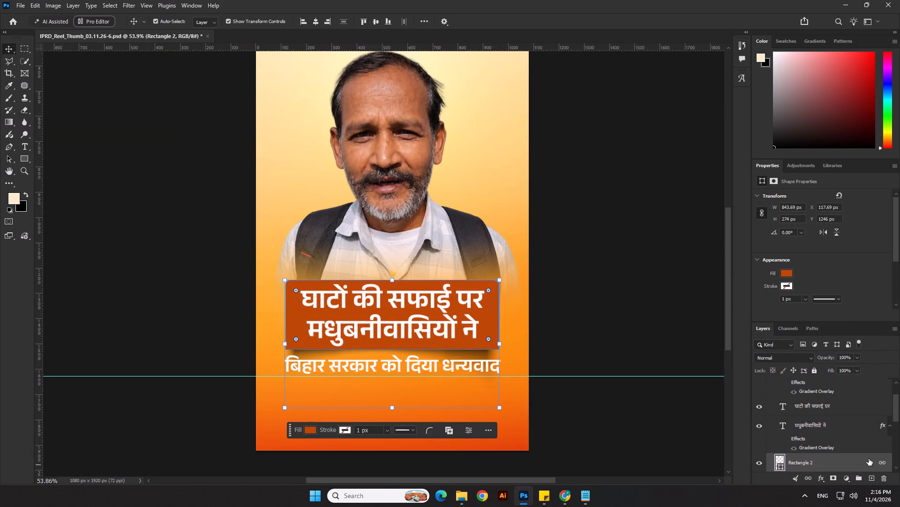
scroll(869, 459, down, 1)
drag(873, 454, 871, 482)
scroll(855, 458, down, 3)
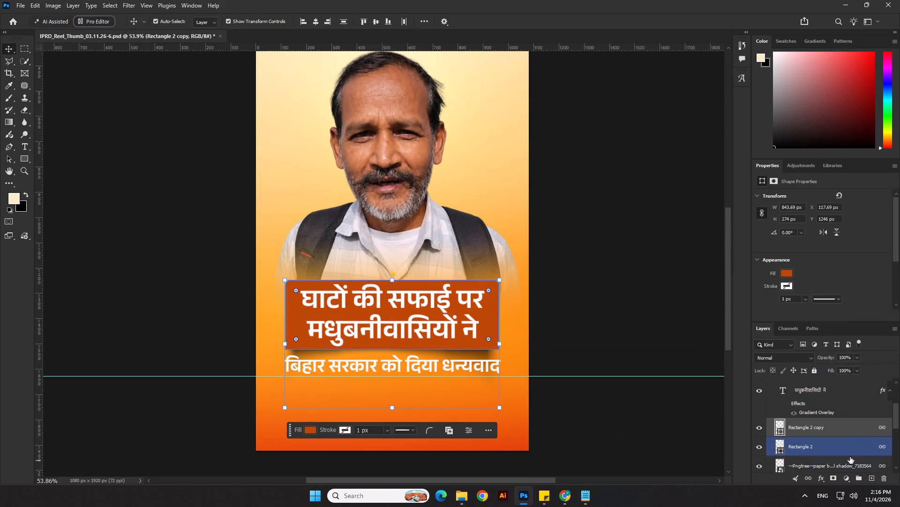
Set the fill of the lower headline box, Rectangle 2, to white (#ffffff).
double_click(780, 439)
drag(718, 358, 611, 303)
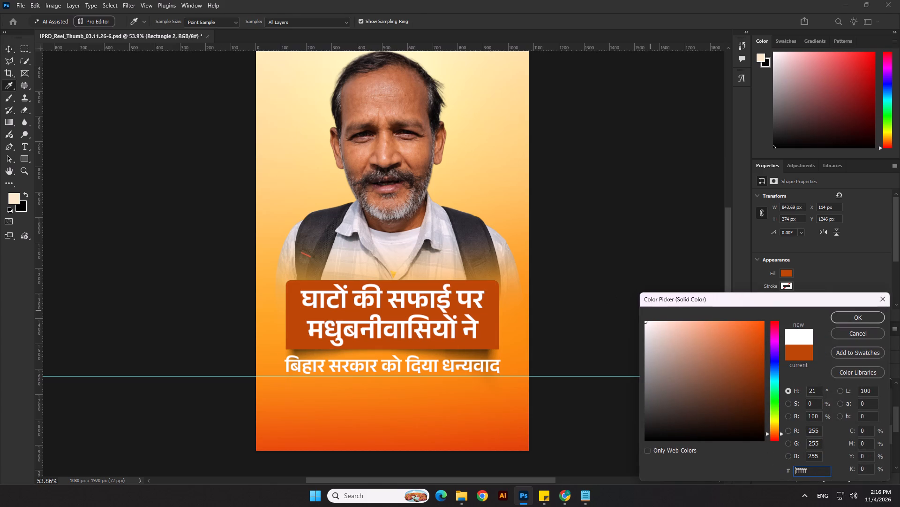
click(861, 315)
Disable the layer link on the white Rectangle 2 and move it up to Y 1240 px behind the orange box.
shift+click(885, 435)
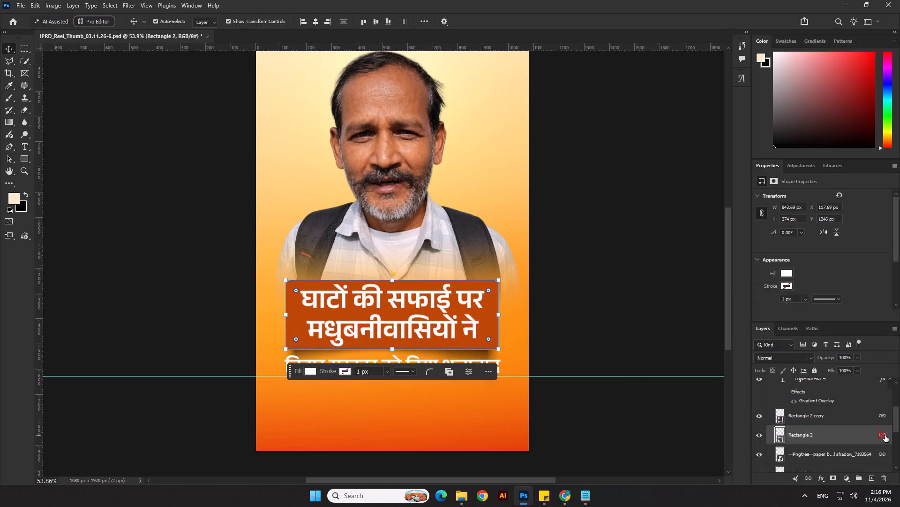
key(Up)
key(Up)
key(Up)
click(743, 323)
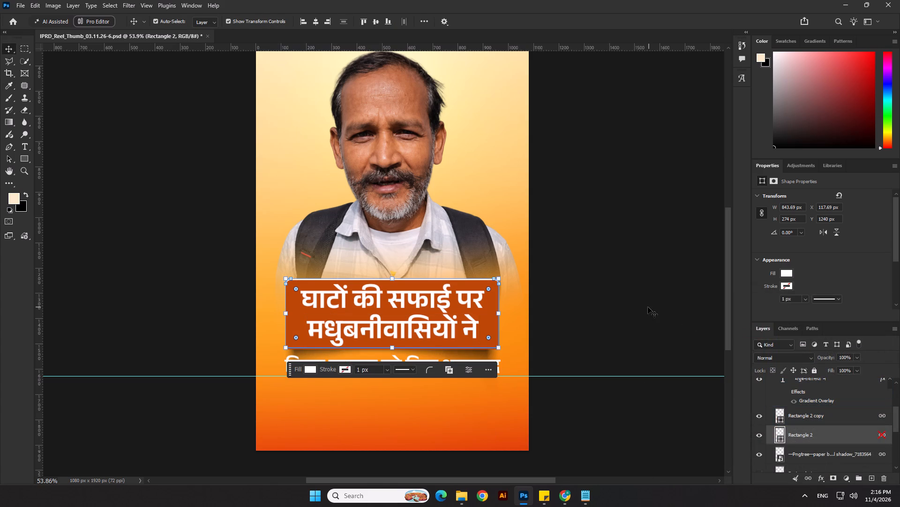
Move both headline lines, their orange and white boxes, the shadow and the subline together up 10 px.
click(648, 307)
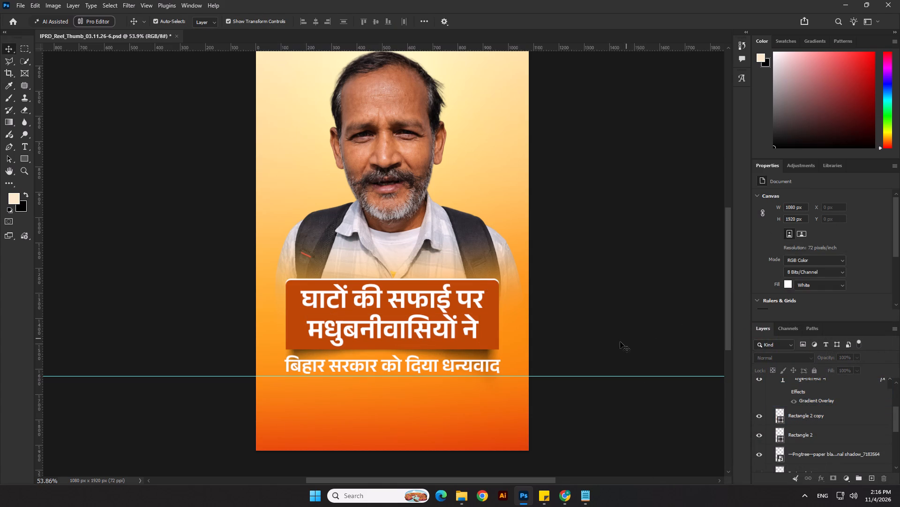
click(574, 340)
scroll(426, 320, down, 5)
drag(542, 298, 455, 336)
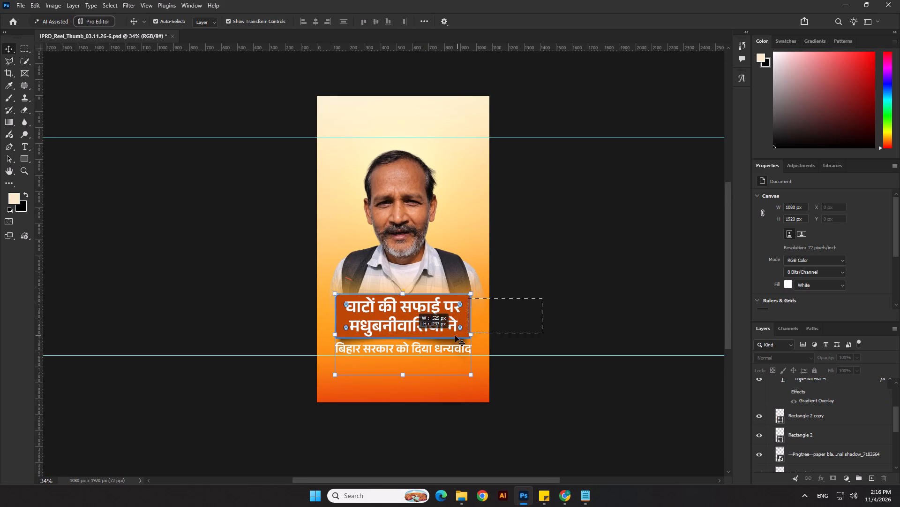
drag(455, 336, 449, 349)
key(shift+Up)
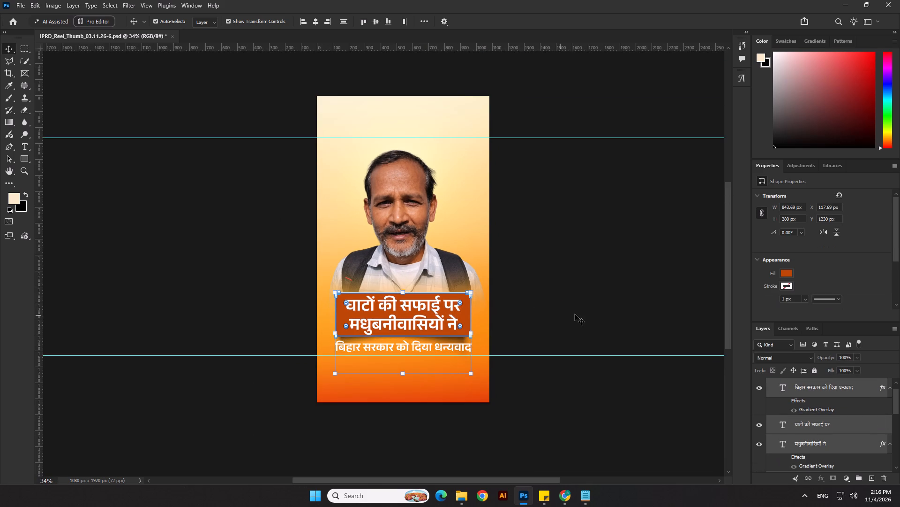
key(shift+Up)
key(shift+Down)
click(604, 306)
click(604, 306)
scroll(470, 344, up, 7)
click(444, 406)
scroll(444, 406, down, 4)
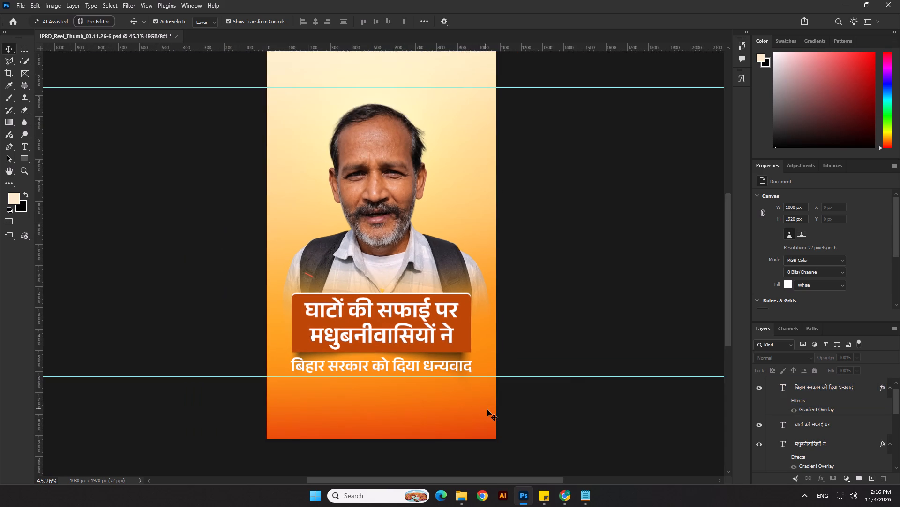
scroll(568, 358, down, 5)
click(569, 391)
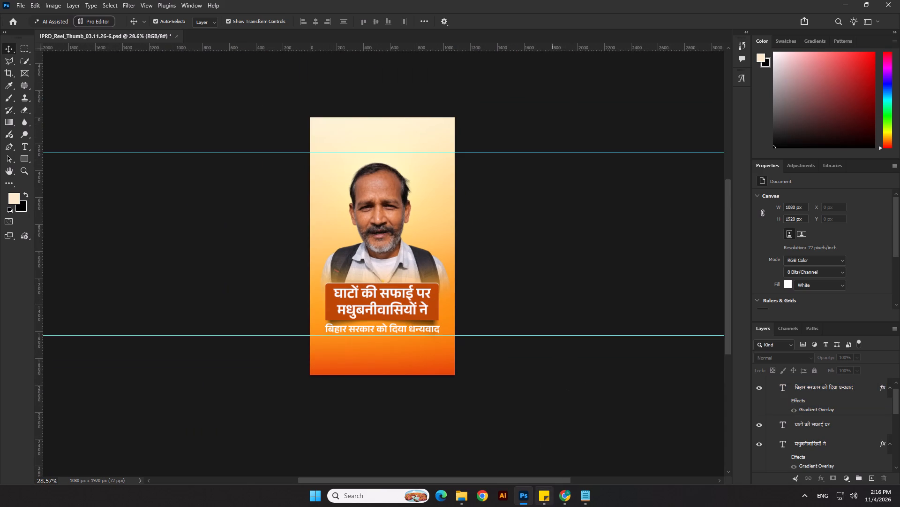
Switch to Chrome and search Pinterest for "chhath bg".
click(564, 502)
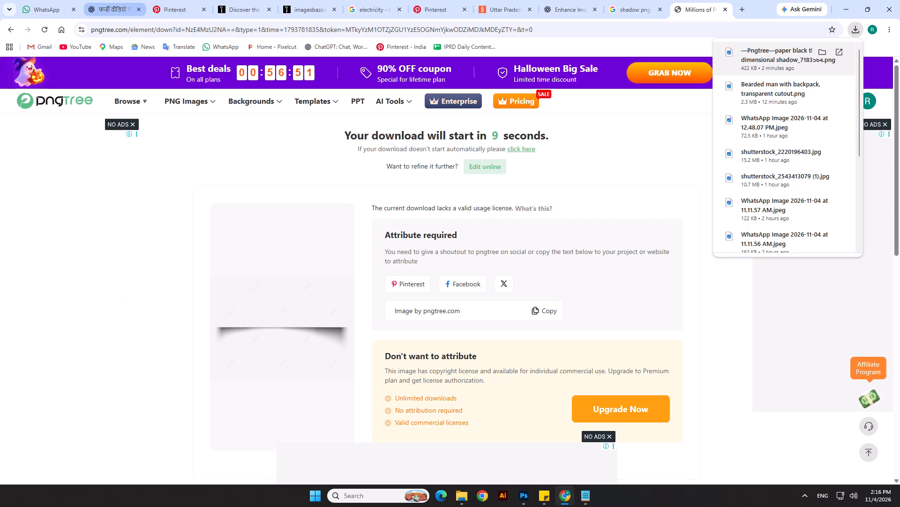
click(128, 0)
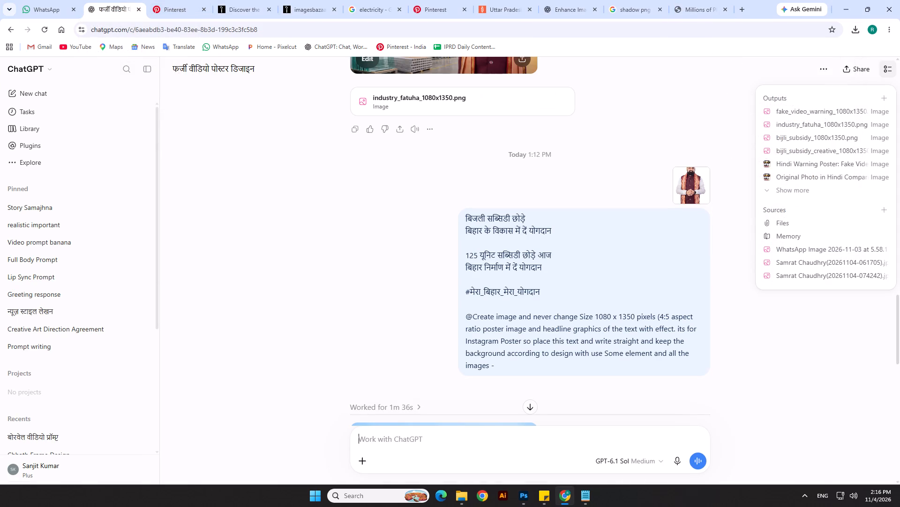
click(195, 0)
click(305, 74)
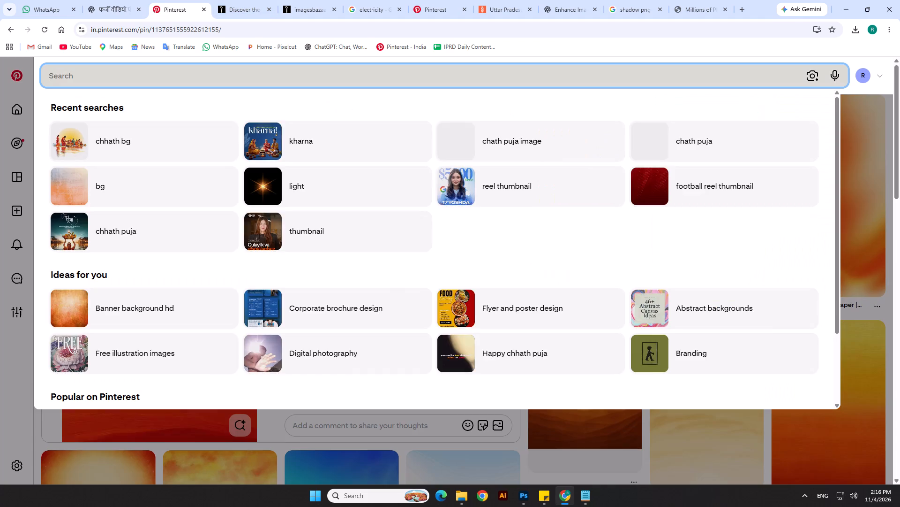
text(chhath bg)
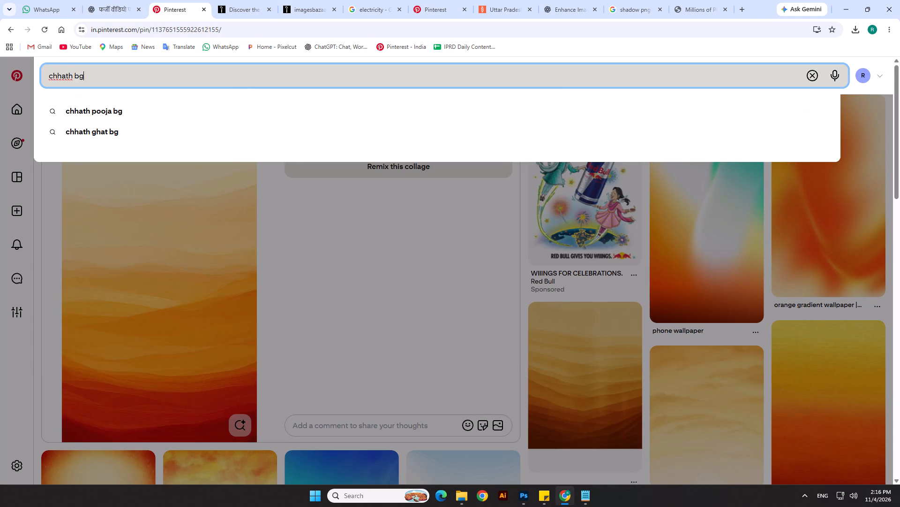
key(Return)
Change the Pinterest search to "chhath pooja background".
click(142, 74)
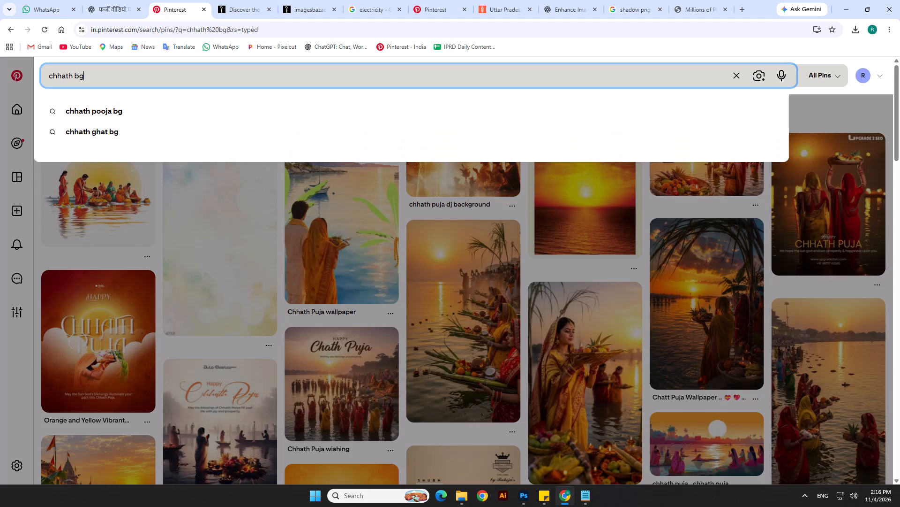
key(BackSpace)
key(BackSpace)
text(poo)
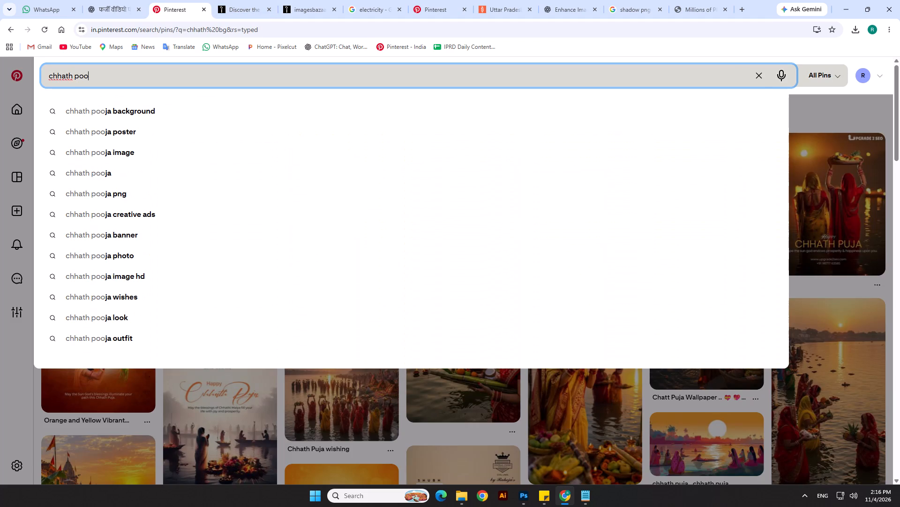
key(Down)
key(Return)
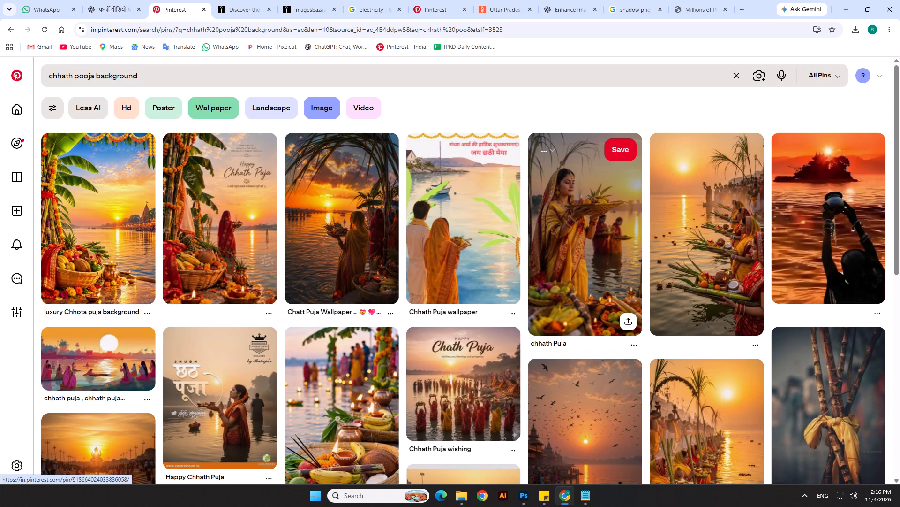
Open the "Chhath Puja wishing" pin of devotees standing in the river at sunset and copy its image.
scroll(573, 317, down, 2)
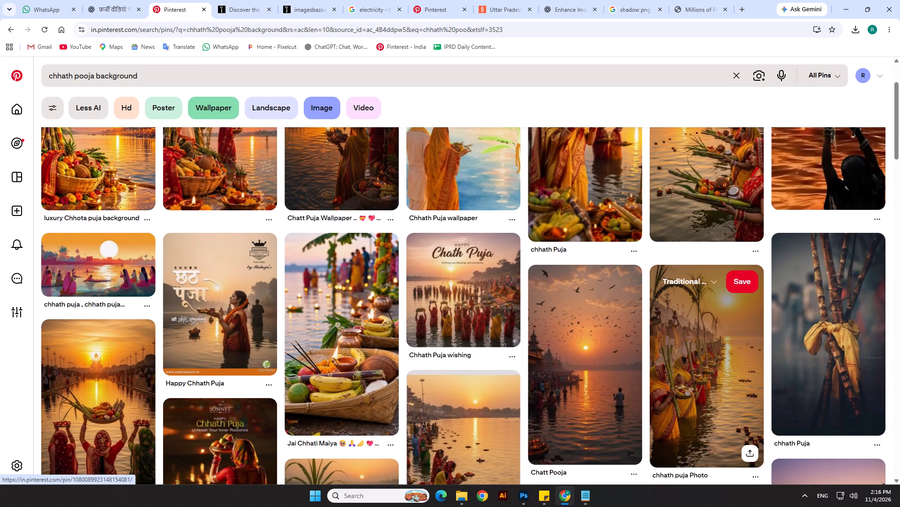
click(469, 311)
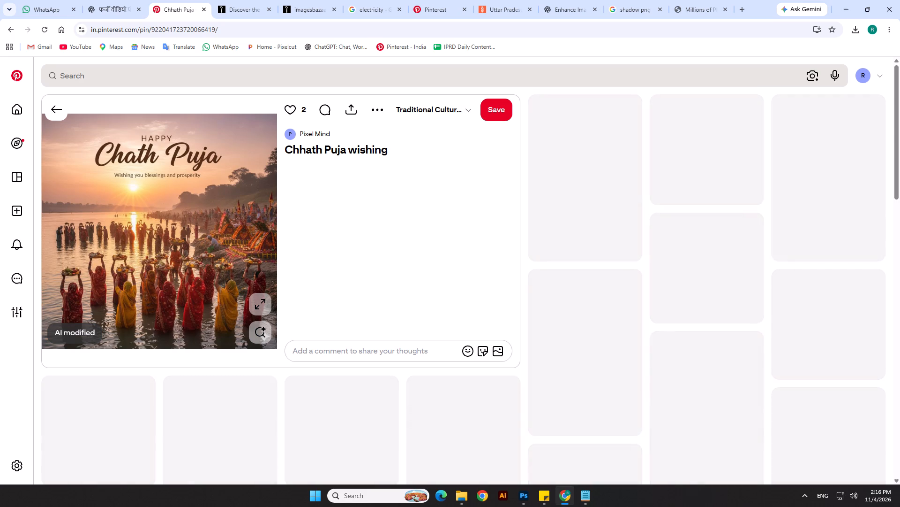
right_click(179, 250)
click(221, 285)
Switch to Photoshop and paste the copied Chhath image as a layer between Layer 3 and Layer 5.
key(alt+Tab)
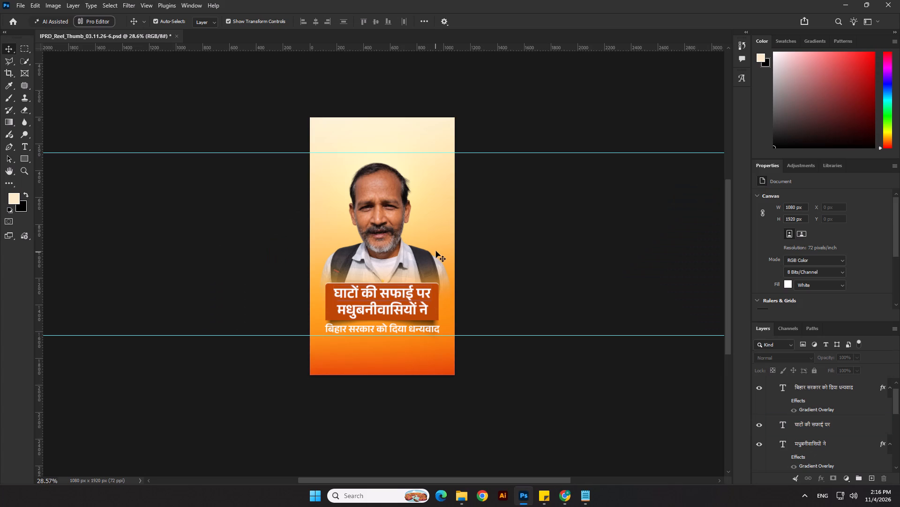
click(439, 240)
scroll(452, 254, down, 3)
click(418, 257)
scroll(763, 404, down, 9)
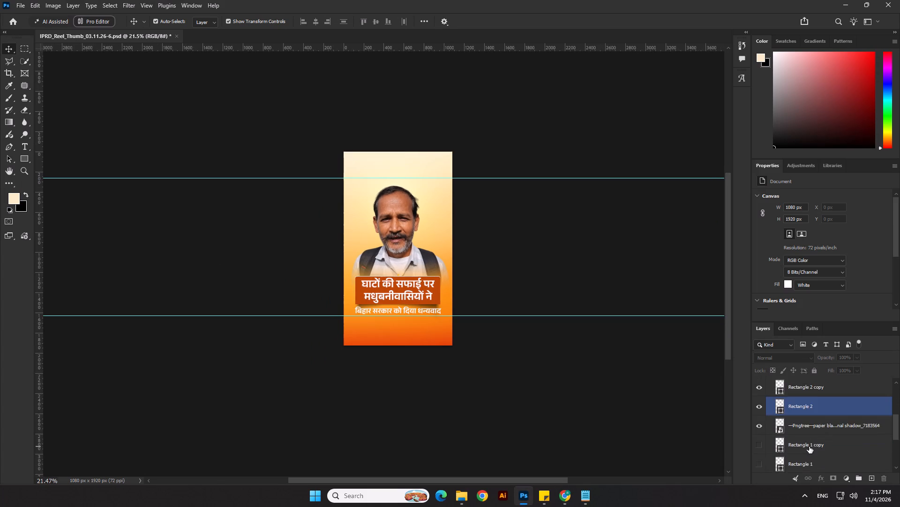
scroll(809, 446, down, 6)
click(806, 448)
key(ctrl+v)
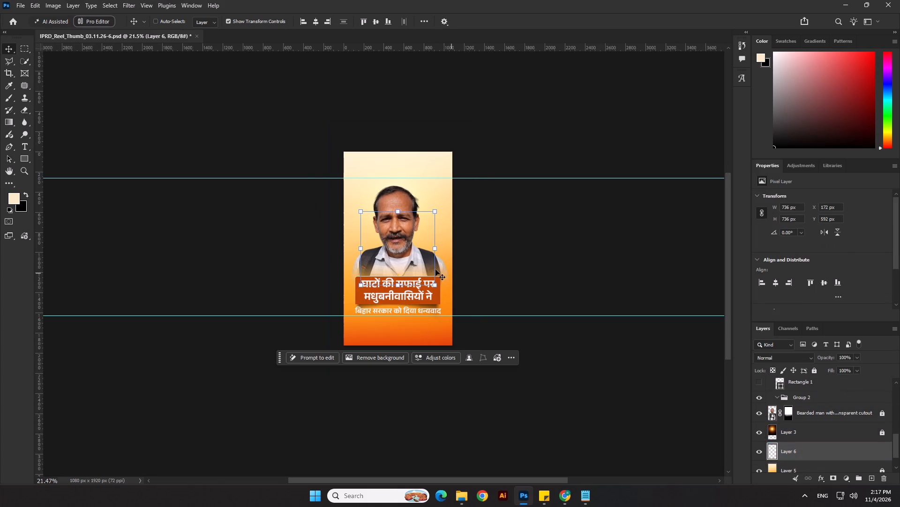
Enlarge the Chhath image to about 1429 px square and place it behind the man's head at about X -174, Y -612 px.
drag(390, 208, 397, 138)
shift+drag(447, 215, 451, 177)
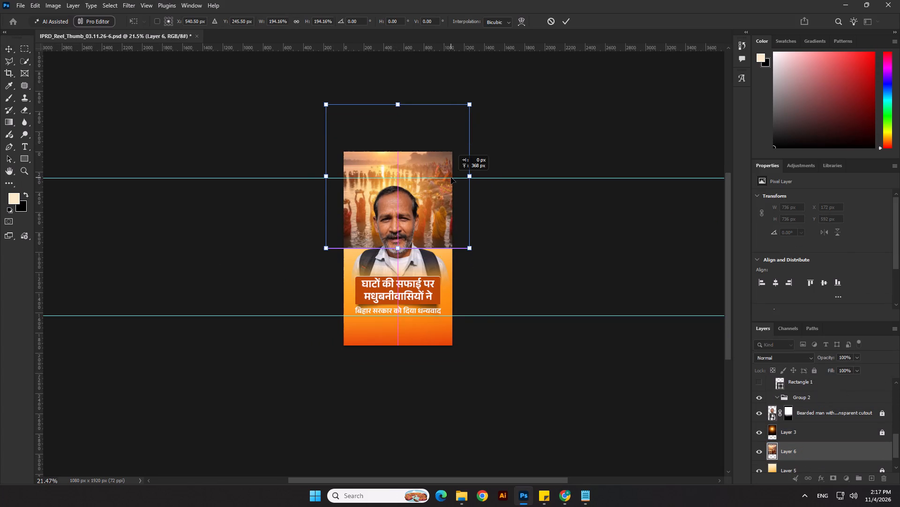
shift+drag(451, 177, 456, 163)
scroll(443, 189, up, 1)
key(Return)
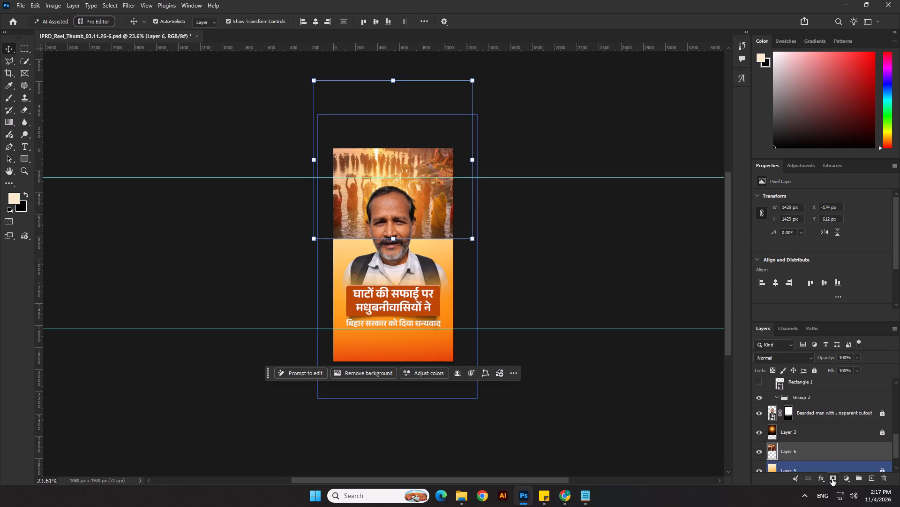
Add a layer mask to Layer 6 and fade the Chhath image's lower part with a vertical black-to-white linear gradient.
click(7, 123)
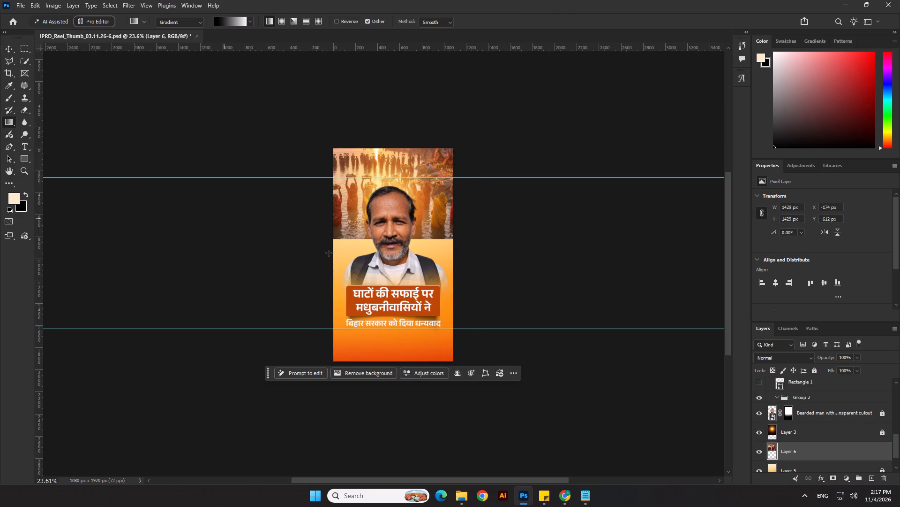
click(832, 481)
drag(392, 253, 394, 238)
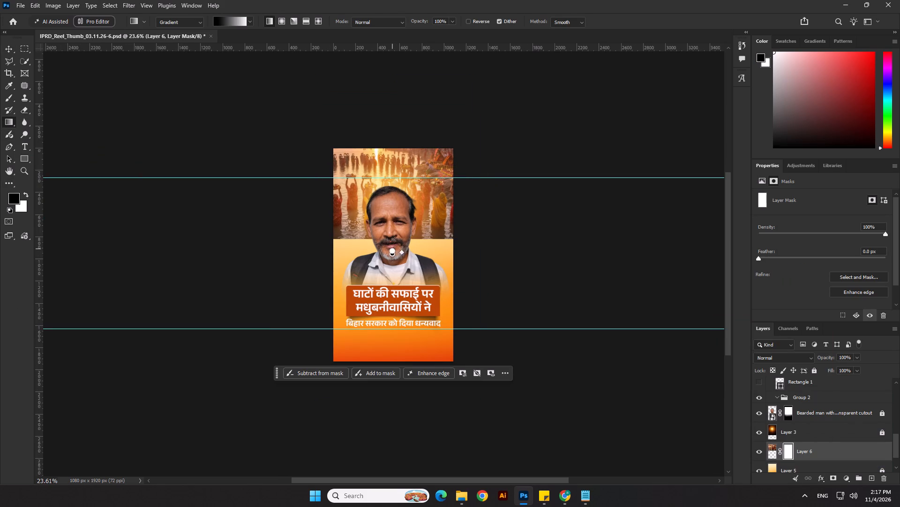
drag(394, 238, 396, 146)
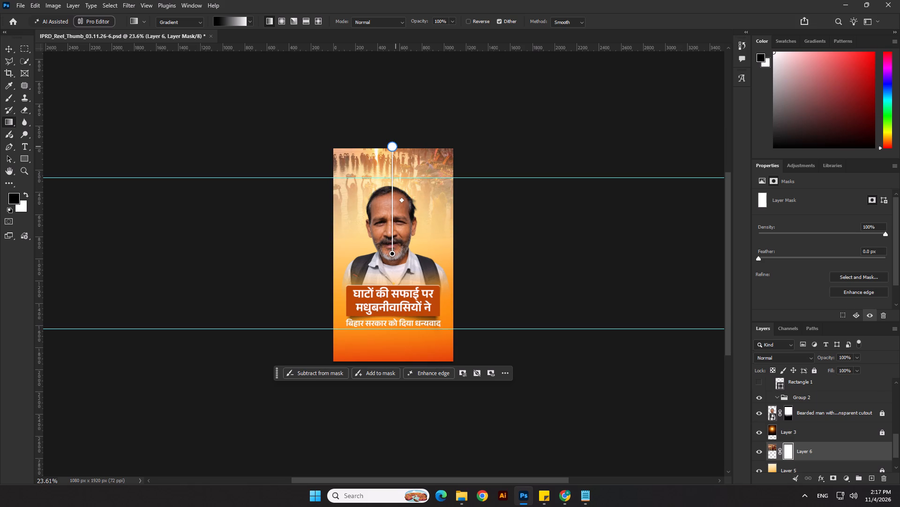
drag(396, 146, 392, 169)
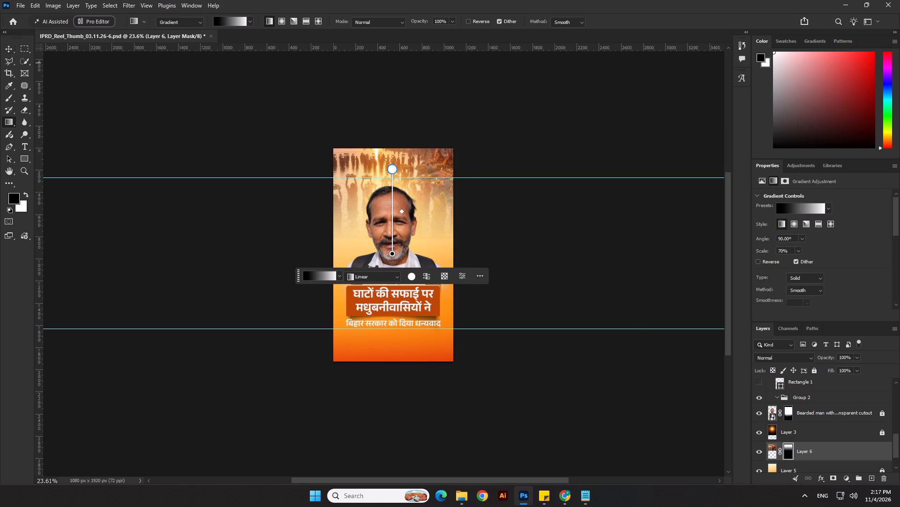
Hide the glow on Layer 3 and enlarge the Chhath image to about 1848 px square at about X -275, Y -544 px.
click(8, 43)
click(754, 434)
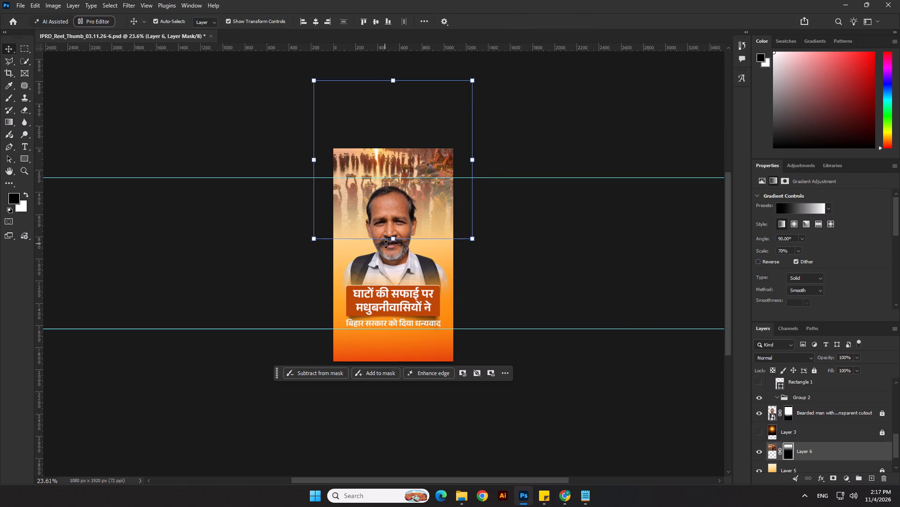
drag(390, 240, 397, 287)
drag(428, 224, 440, 235)
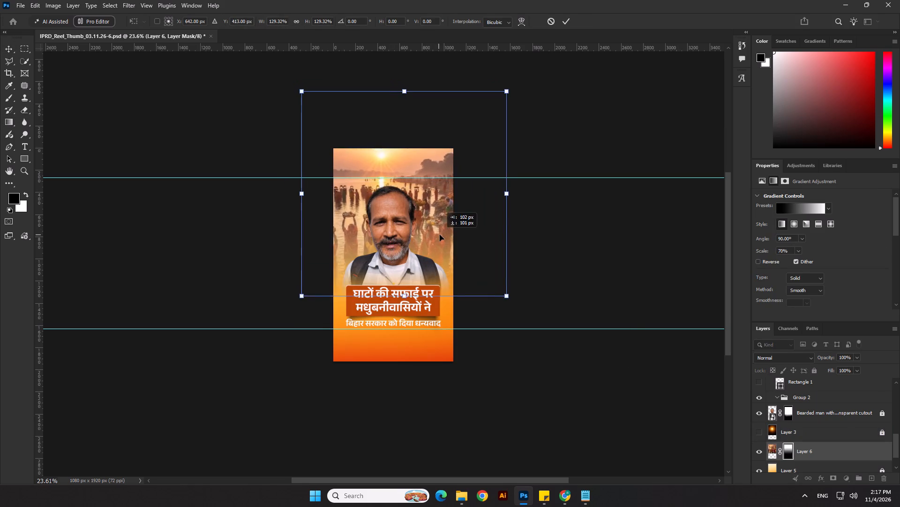
drag(440, 235, 447, 236)
key(shift+Up)
key(shift+Up)
key(shift+Up)
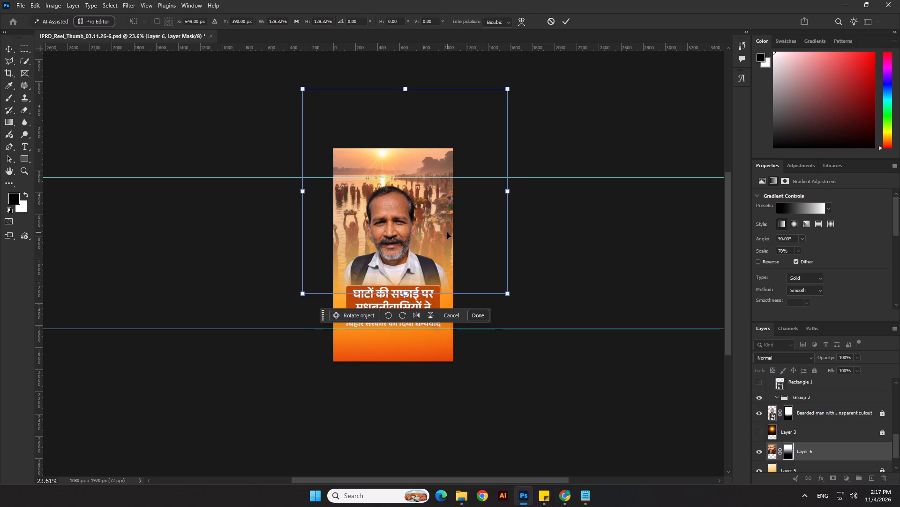
key(shift+Up)
key(Return)
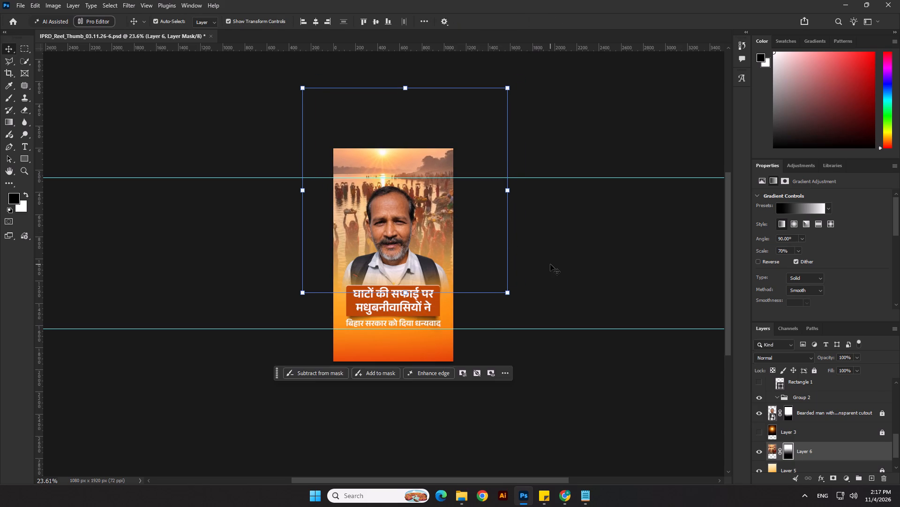
click(550, 264)
click(395, 253)
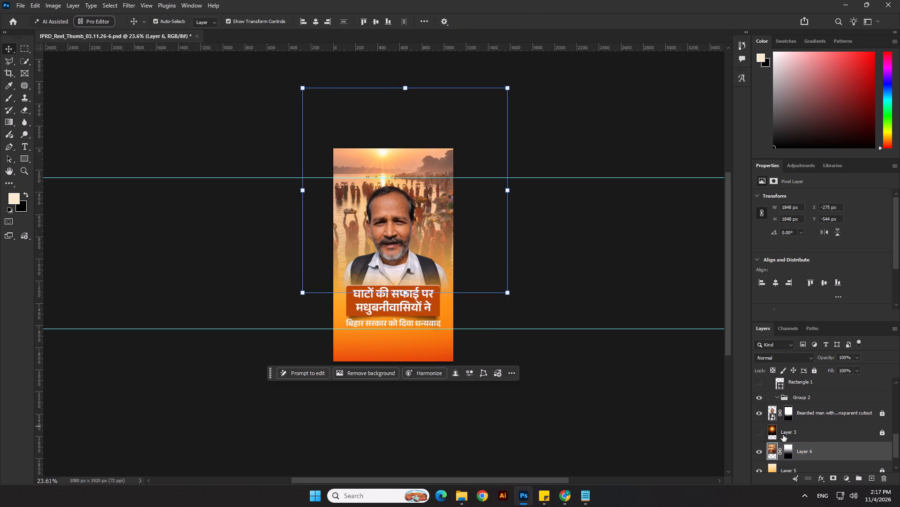
Show and unlock the glow on Layer 3, scale it to about 88.5% and shift it about 43 px right and 104 px down.
click(754, 431)
click(845, 436)
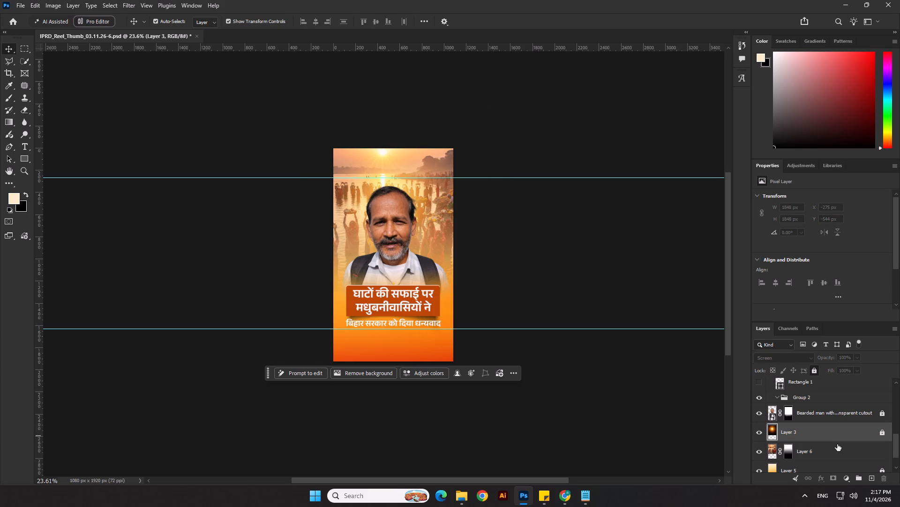
click(881, 432)
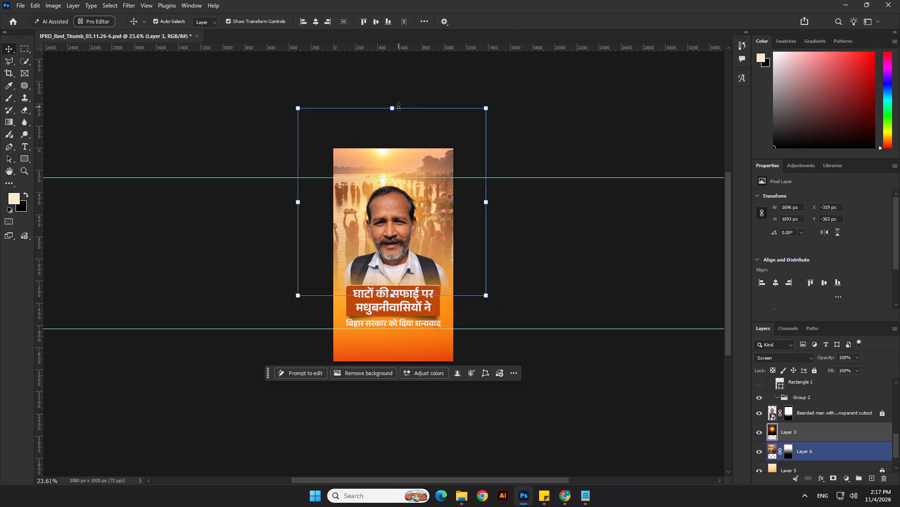
drag(398, 107, 405, 128)
drag(416, 184, 420, 192)
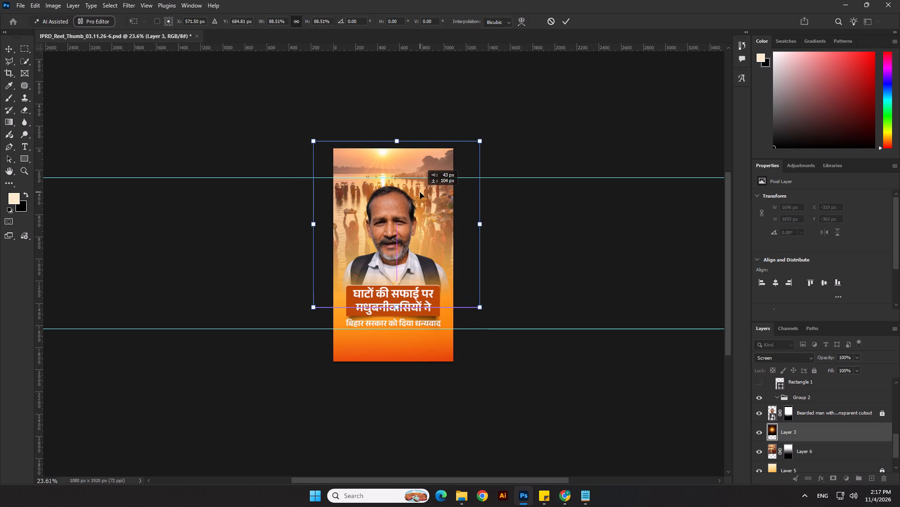
drag(420, 192, 420, 193)
Hide the glow layer, Layer 3.
click(757, 436)
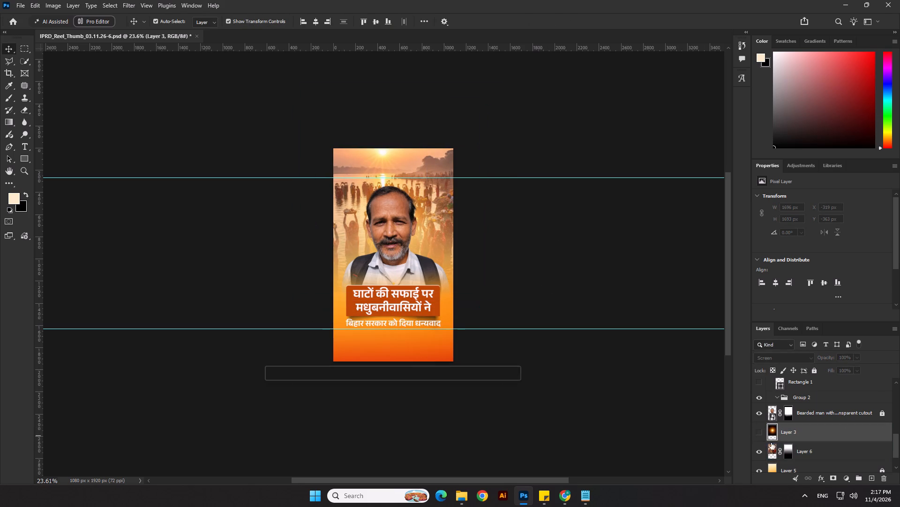
Create a new blank layer directly above the Chhath image on Layer 6.
click(814, 457)
click(876, 479)
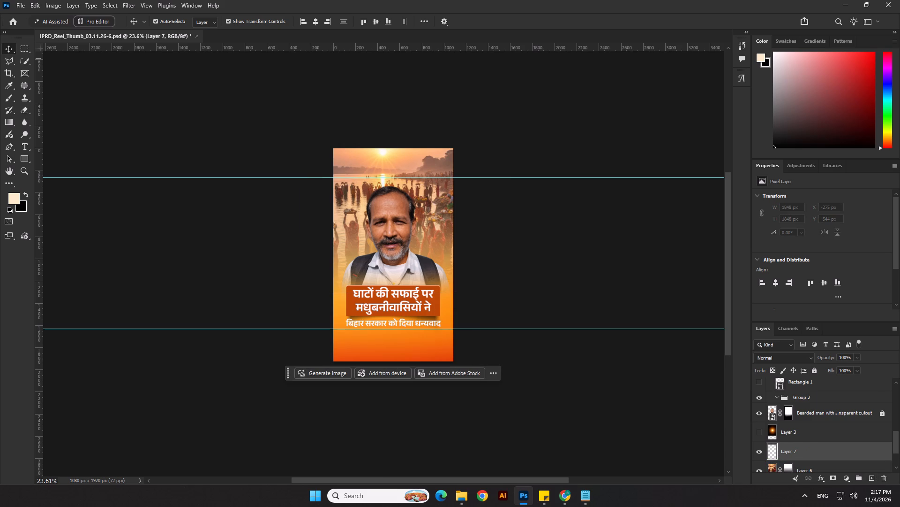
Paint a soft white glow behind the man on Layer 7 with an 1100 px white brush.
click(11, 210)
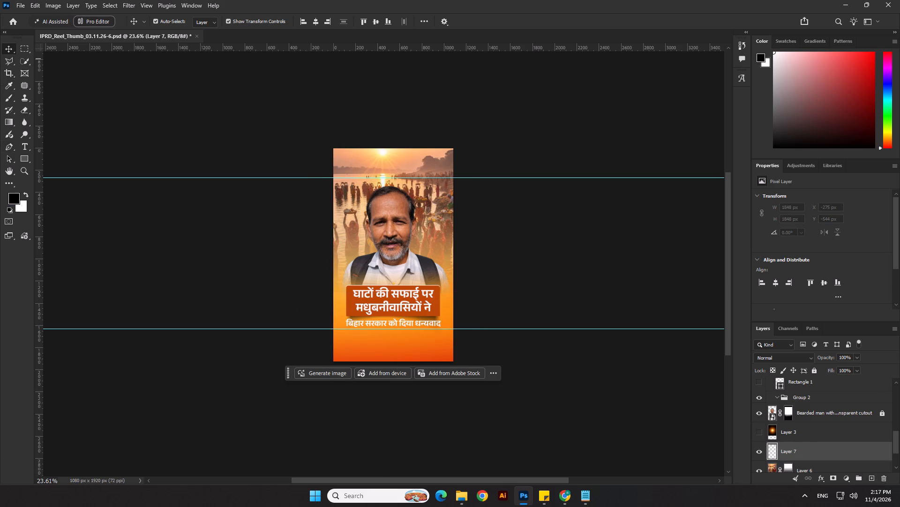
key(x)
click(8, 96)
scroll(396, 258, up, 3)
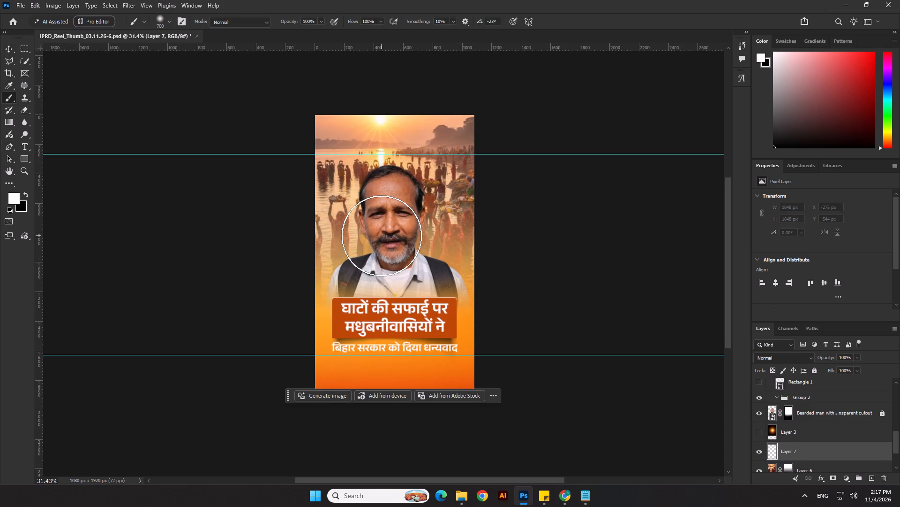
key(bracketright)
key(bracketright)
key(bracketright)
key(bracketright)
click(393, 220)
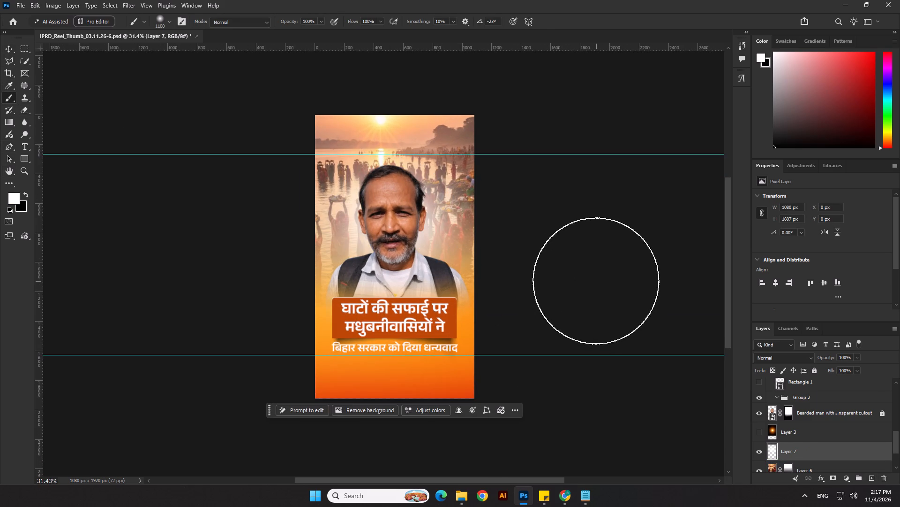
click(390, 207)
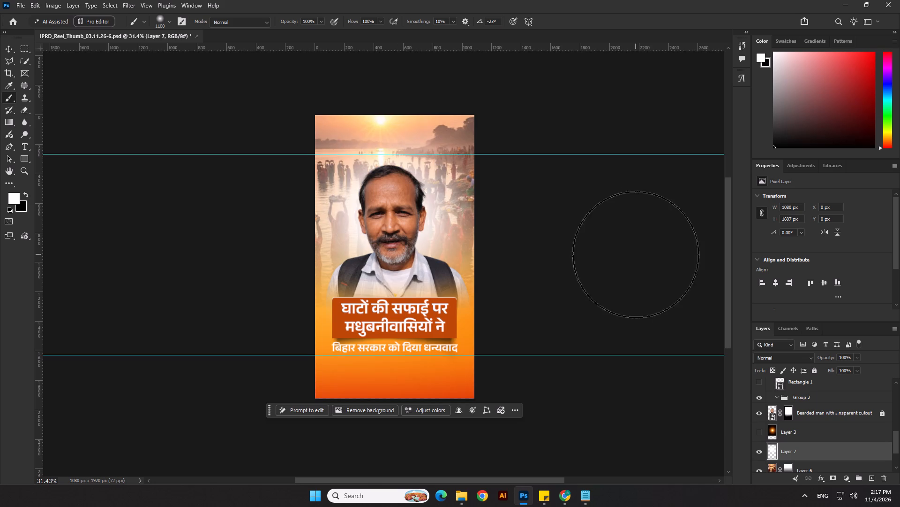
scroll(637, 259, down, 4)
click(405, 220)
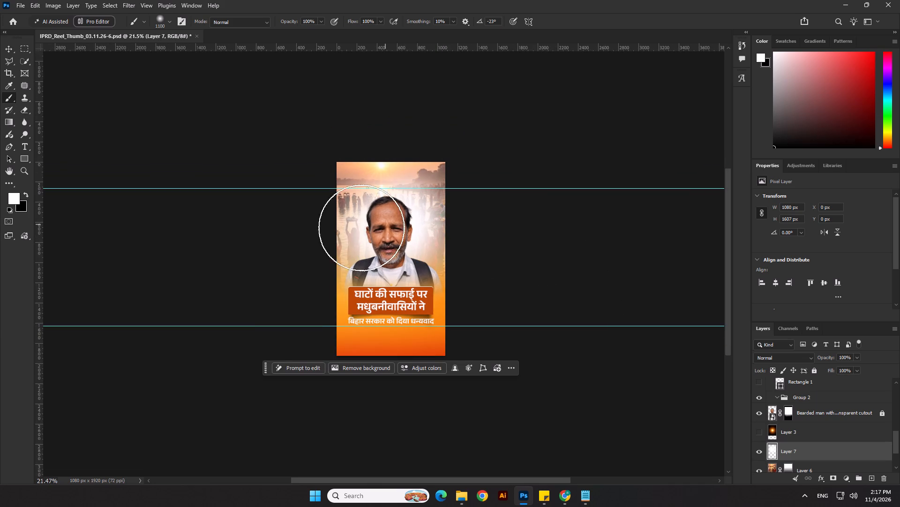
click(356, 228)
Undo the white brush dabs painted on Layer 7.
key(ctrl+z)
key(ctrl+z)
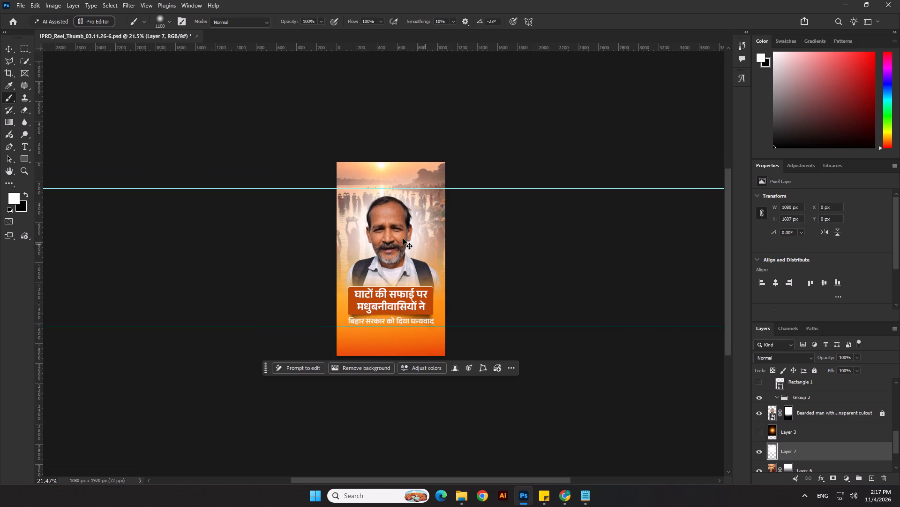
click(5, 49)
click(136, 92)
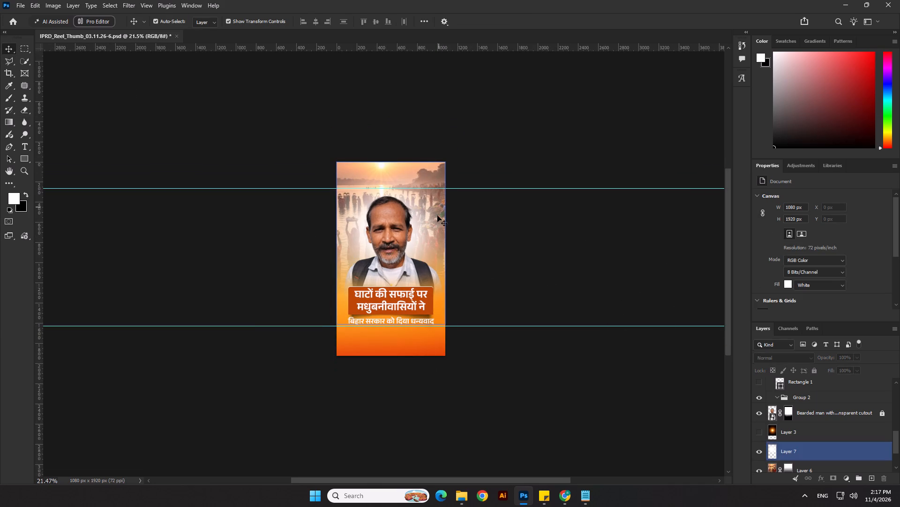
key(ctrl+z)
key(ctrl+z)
Show the glow layer, Layer 3, and leave no layer selected.
scroll(764, 428, down, 5)
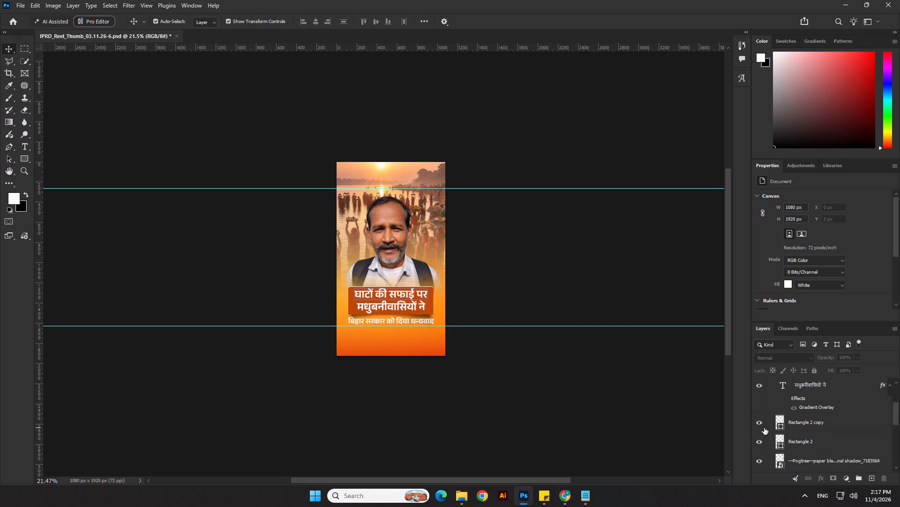
scroll(764, 428, down, 19)
click(759, 386)
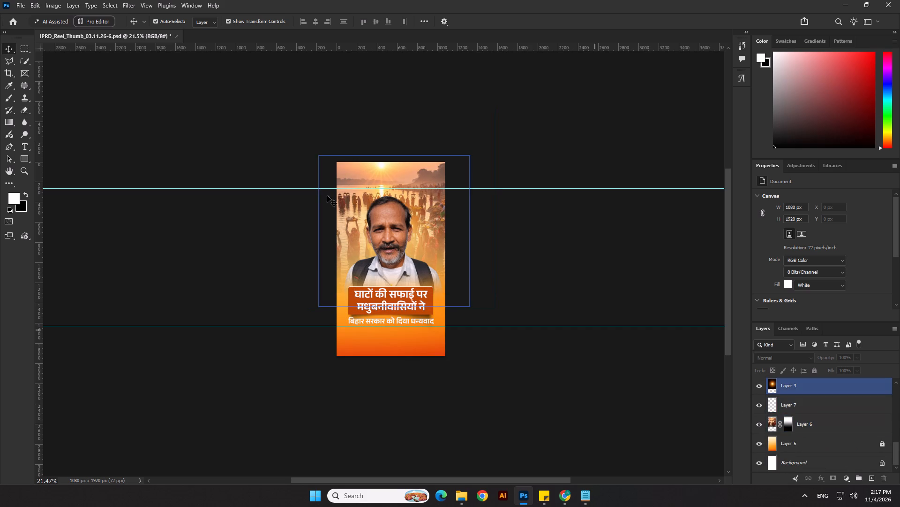
scroll(348, 200, up, 3)
click(611, 281)
scroll(537, 299, down, 3)
click(540, 394)
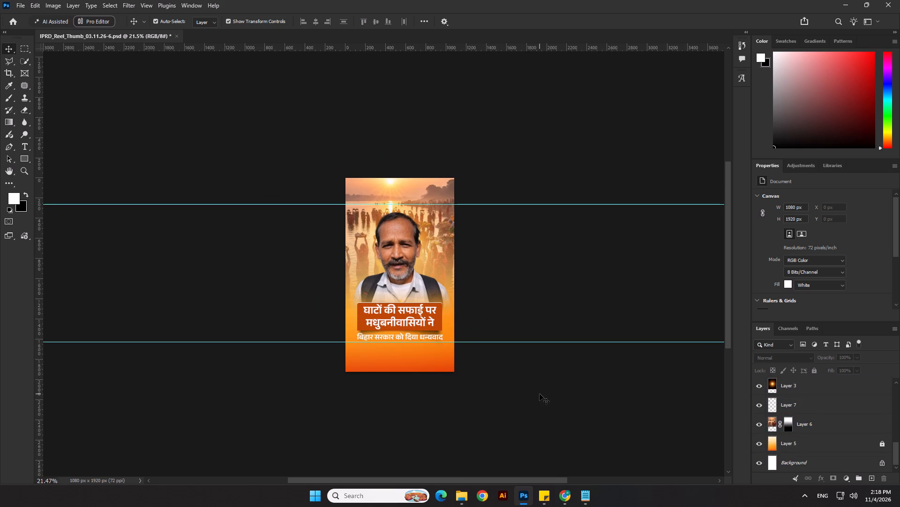
Switch to Chrome, search Pinterest for "bg", and examine the background designs, including the Hand painted abstract background pin.
click(567, 499)
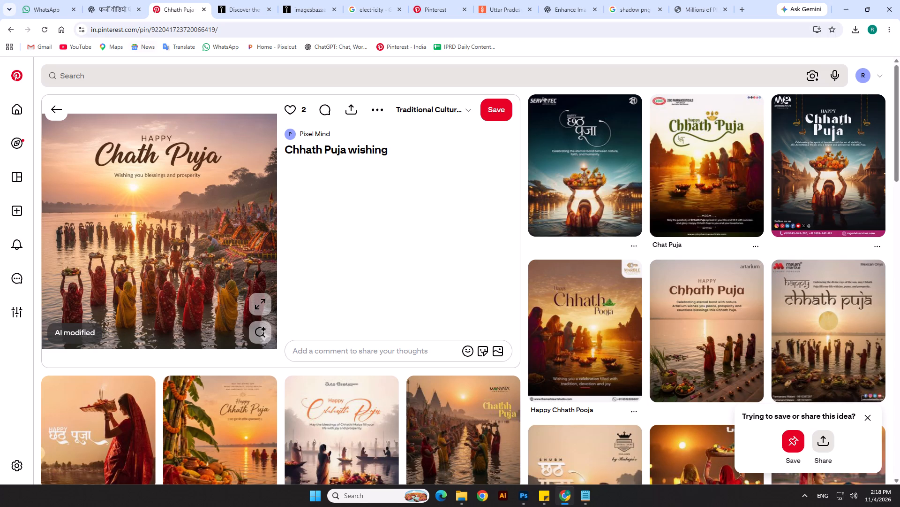
click(120, 0)
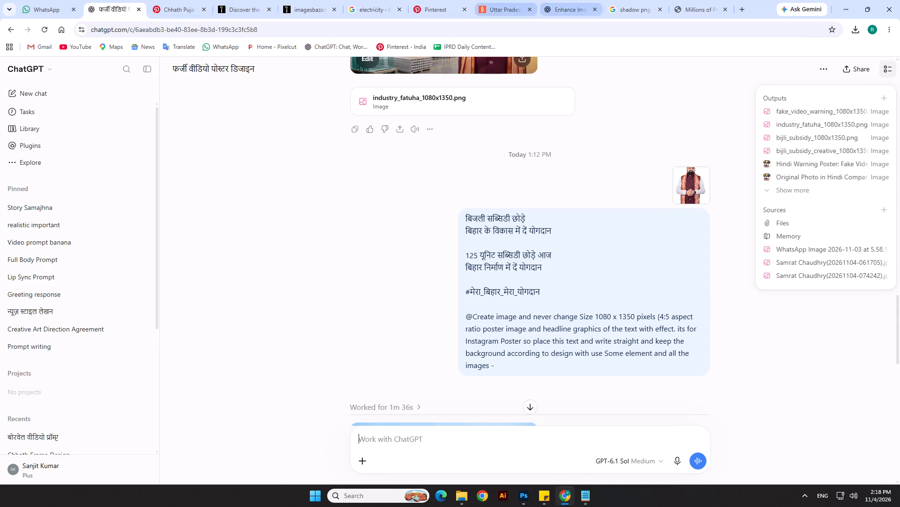
click(466, 0)
click(430, 0)
click(376, 78)
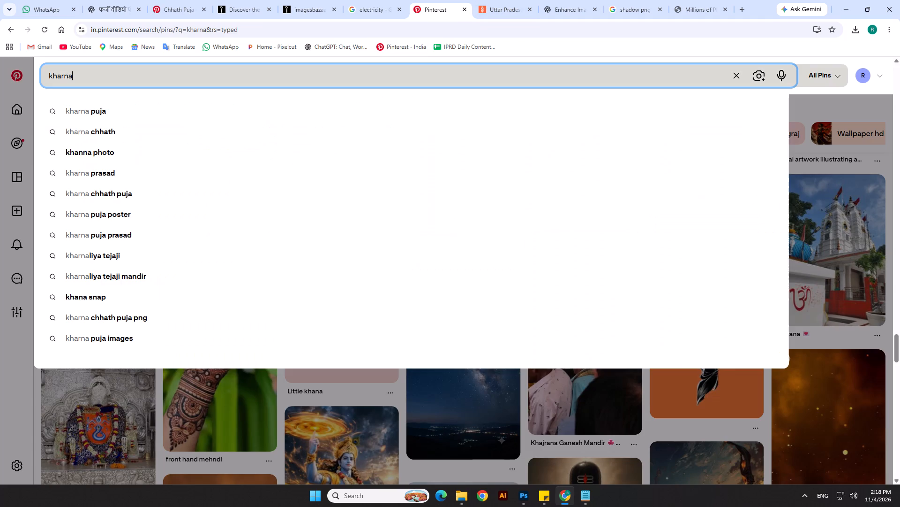
key(ctrl+a)
text(bg)
key(Return)
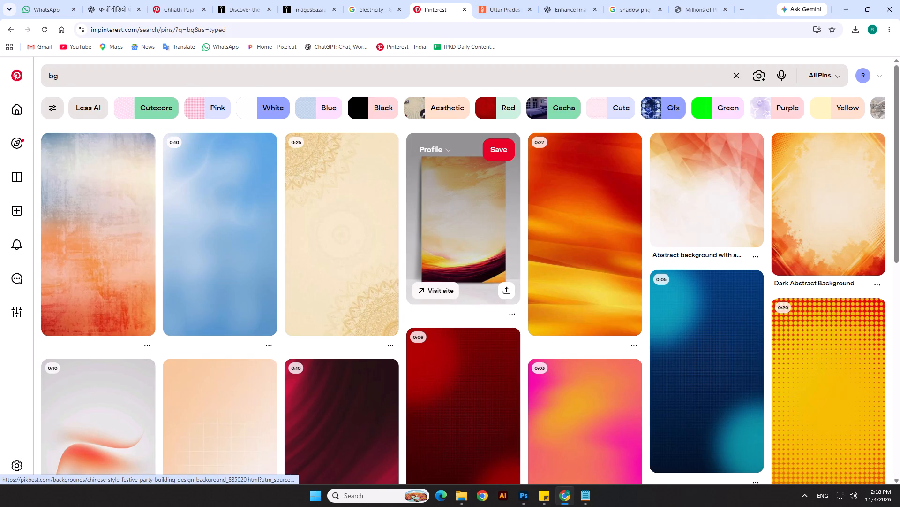
scroll(423, 298, down, 2)
scroll(423, 298, up, 1)
scroll(423, 298, down, 2)
scroll(227, 299, down, 4)
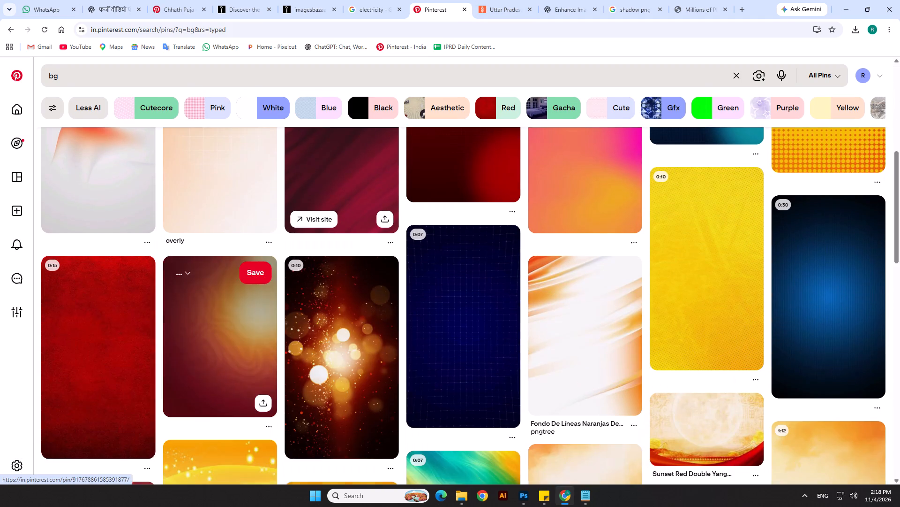
scroll(227, 299, down, 4)
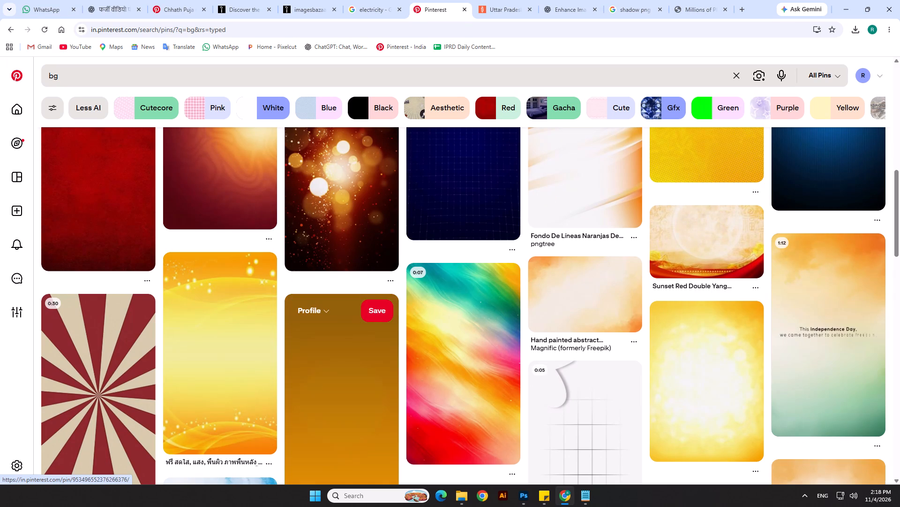
click(560, 298)
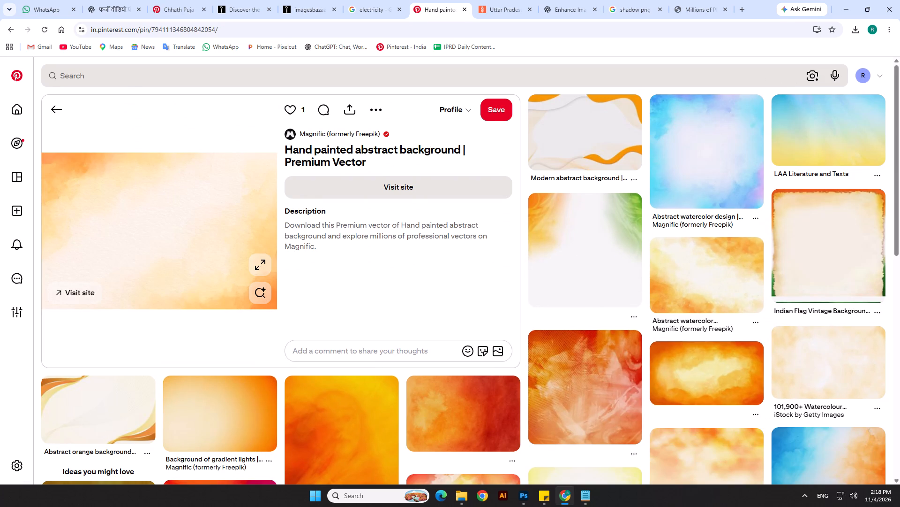
scroll(180, 212, down, 4)
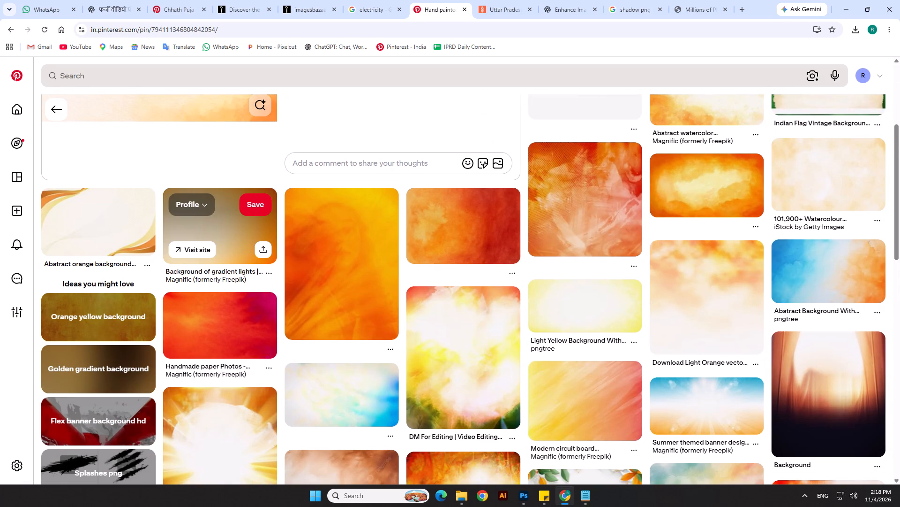
Search Pinterest for "festival bg" and look through the designs for a suitable festive background.
click(109, 75)
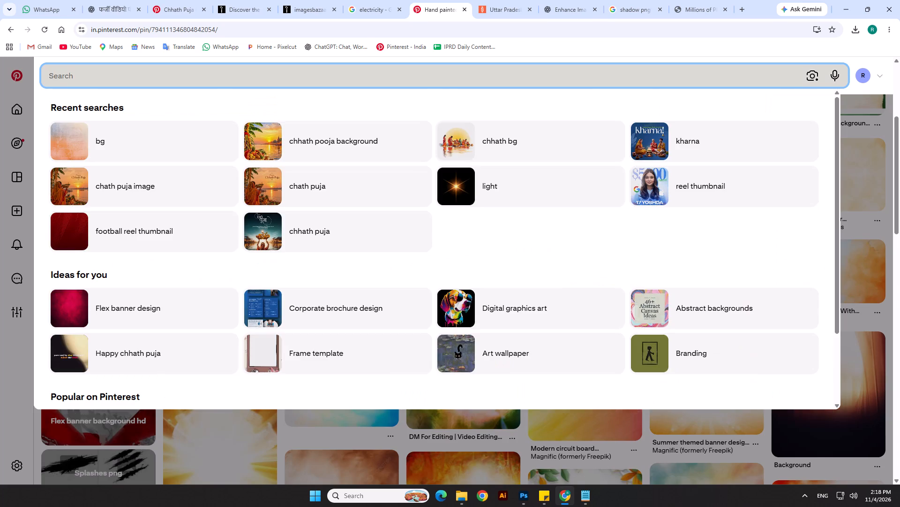
text(fe)
key(s)
text(tival bg)
key(Return)
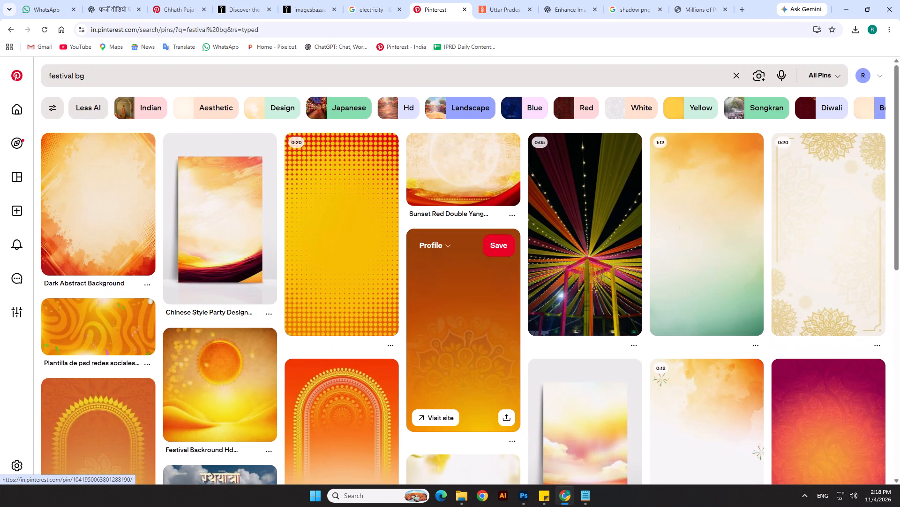
scroll(386, 283, down, 3)
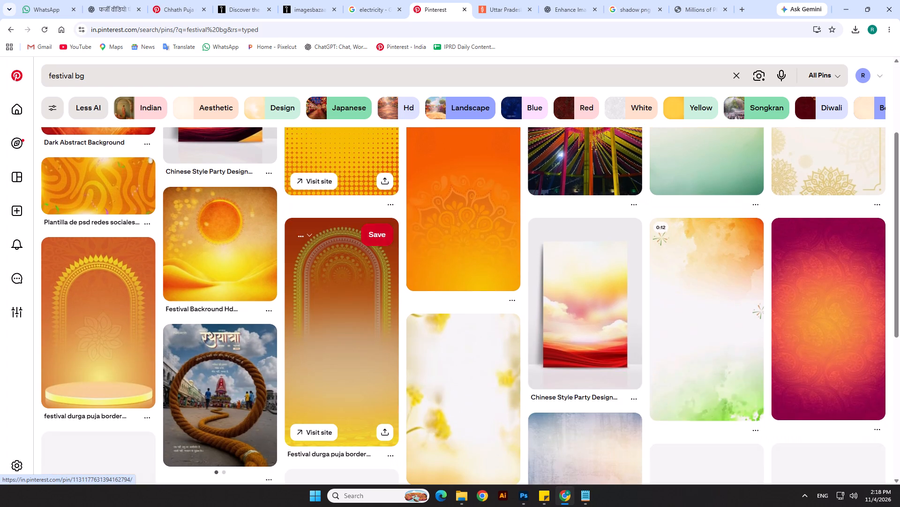
scroll(380, 282, down, 8)
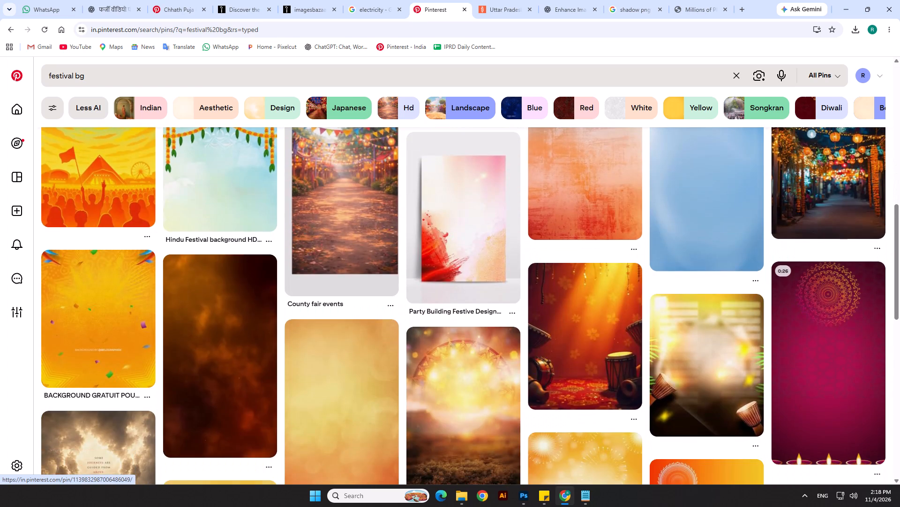
scroll(380, 282, down, 6)
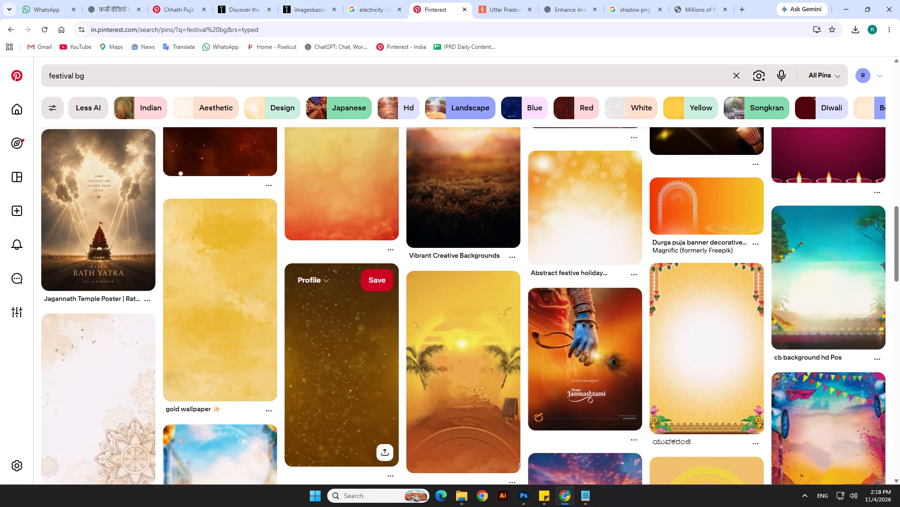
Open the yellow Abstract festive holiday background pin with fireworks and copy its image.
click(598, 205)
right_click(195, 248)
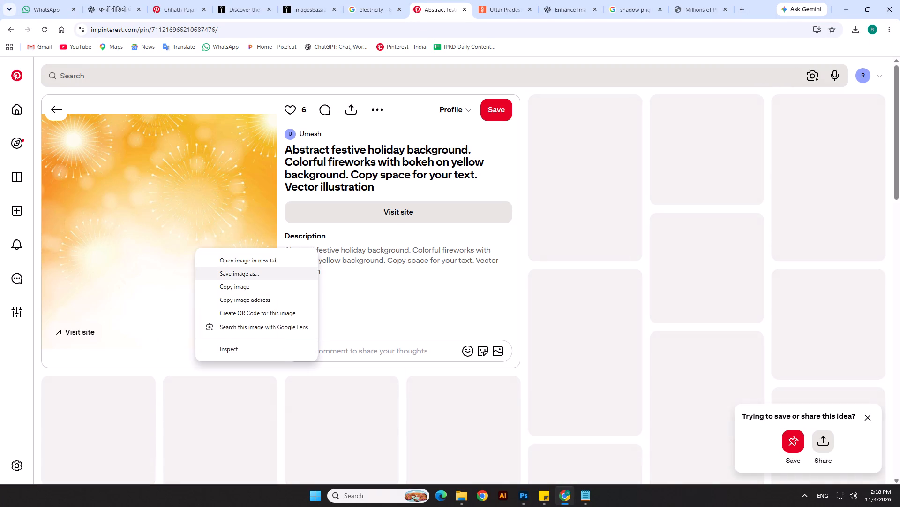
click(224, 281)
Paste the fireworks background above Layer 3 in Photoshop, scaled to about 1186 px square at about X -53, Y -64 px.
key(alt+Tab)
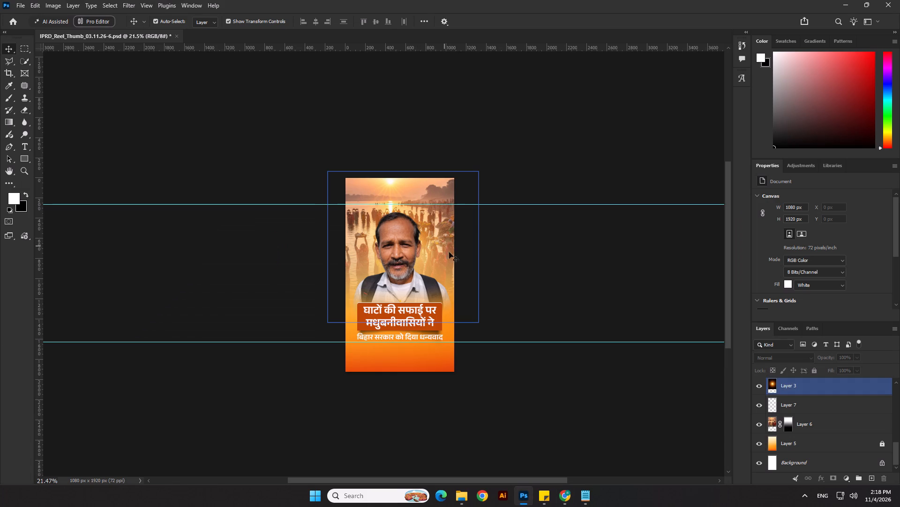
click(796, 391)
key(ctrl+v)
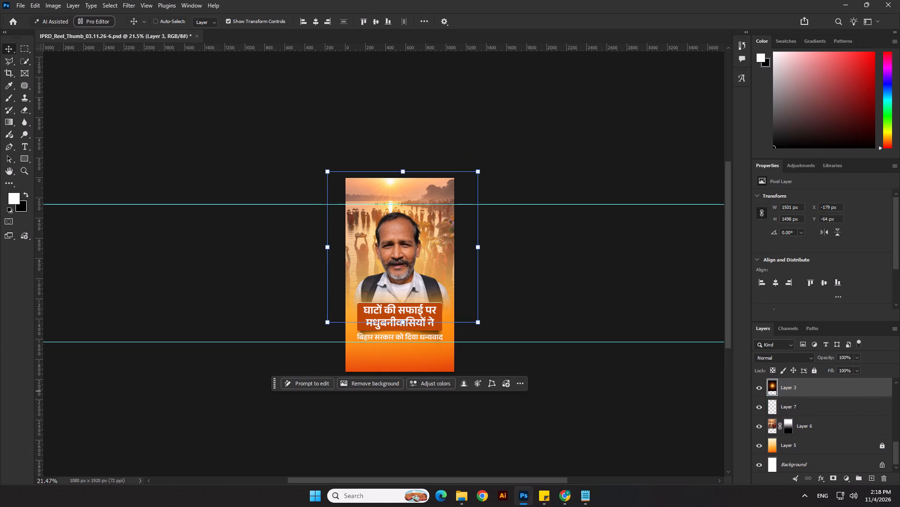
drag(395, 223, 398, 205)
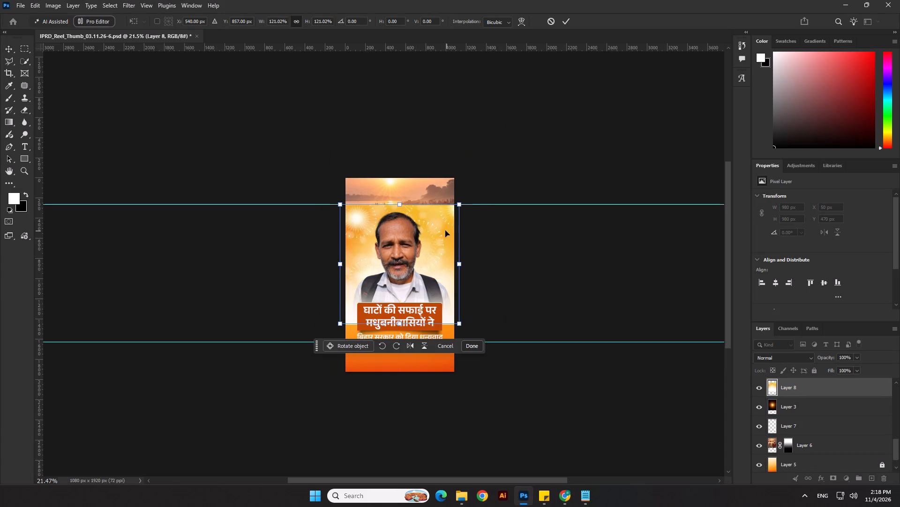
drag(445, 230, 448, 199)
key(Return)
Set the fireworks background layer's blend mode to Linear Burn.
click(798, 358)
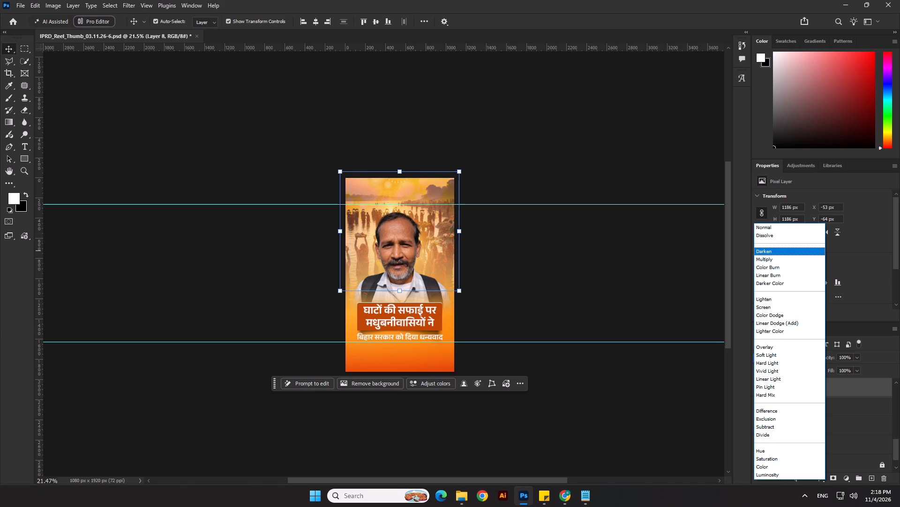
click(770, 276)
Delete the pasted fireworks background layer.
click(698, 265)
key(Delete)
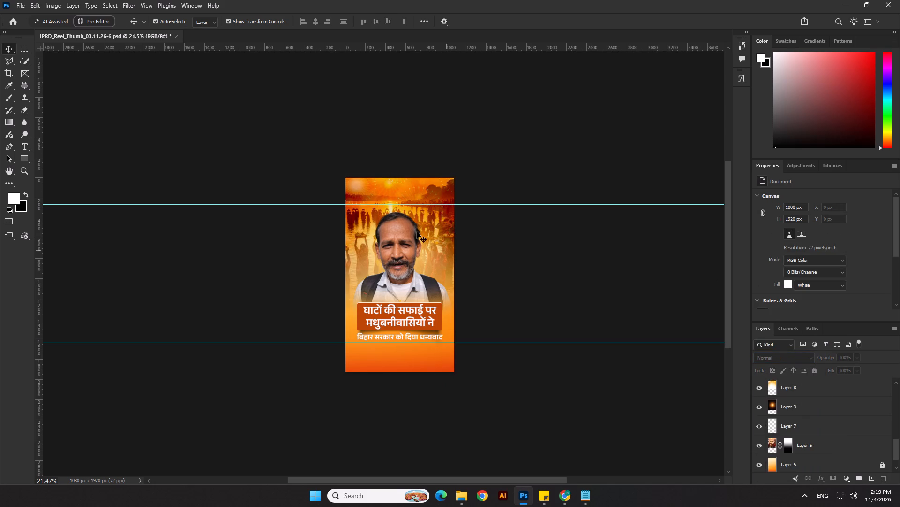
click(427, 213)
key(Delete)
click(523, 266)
Switch to Chrome, open the related Devotional Background Image pin on Pinterest, and copy its image.
key(alt+Tab)
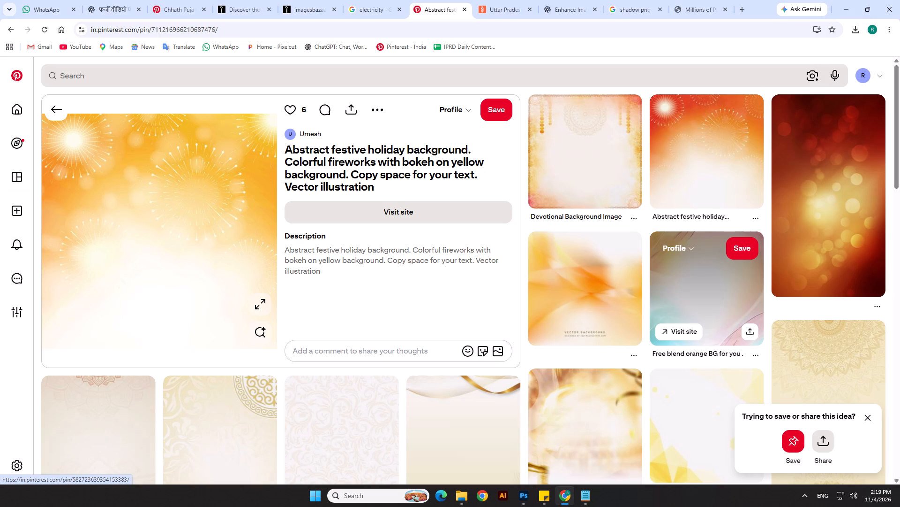
click(610, 171)
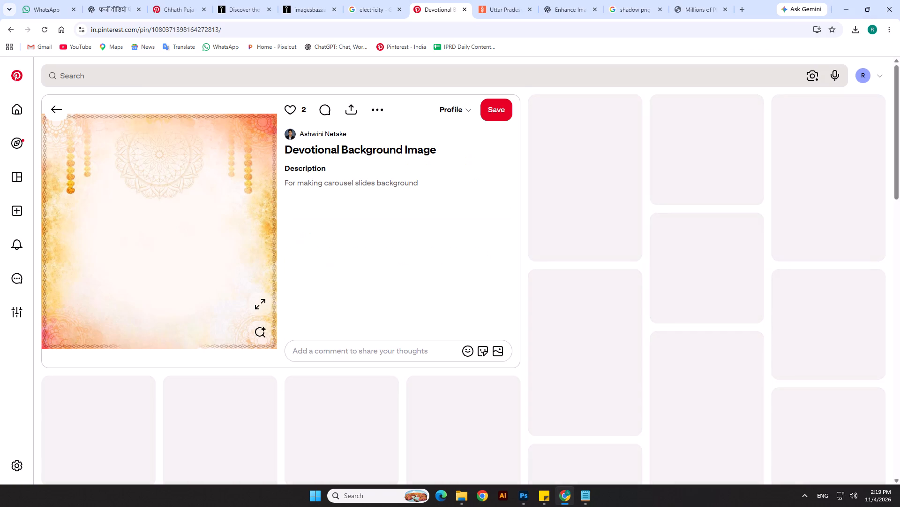
right_click(202, 243)
click(244, 284)
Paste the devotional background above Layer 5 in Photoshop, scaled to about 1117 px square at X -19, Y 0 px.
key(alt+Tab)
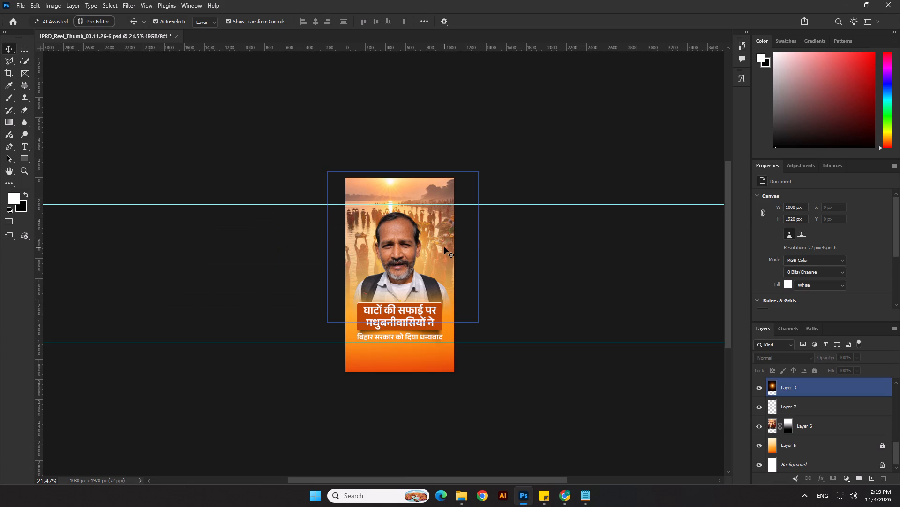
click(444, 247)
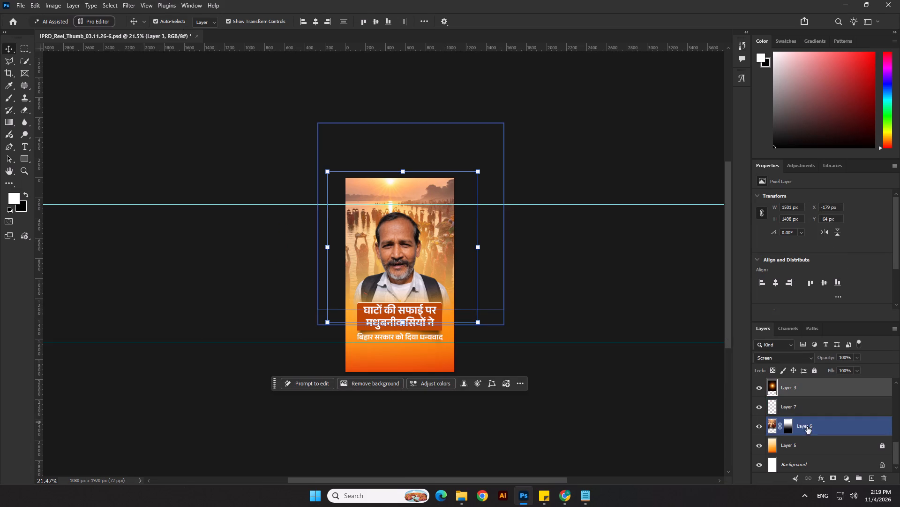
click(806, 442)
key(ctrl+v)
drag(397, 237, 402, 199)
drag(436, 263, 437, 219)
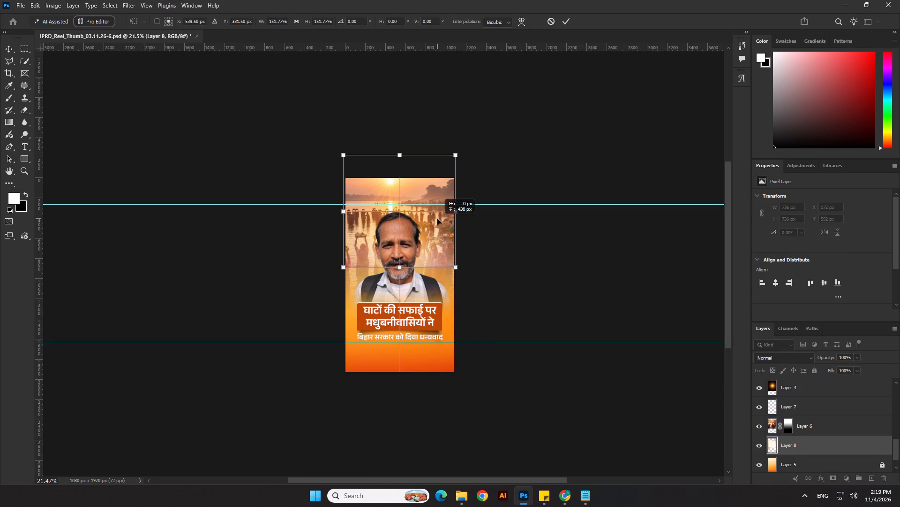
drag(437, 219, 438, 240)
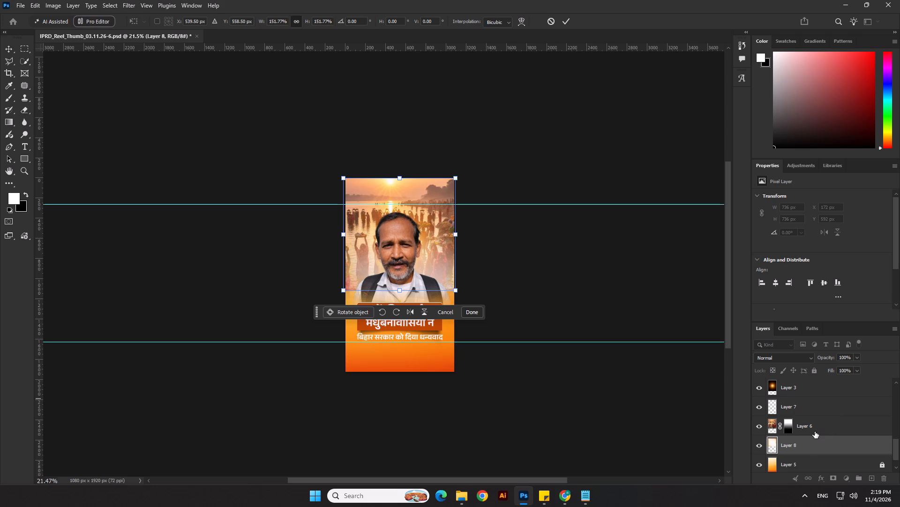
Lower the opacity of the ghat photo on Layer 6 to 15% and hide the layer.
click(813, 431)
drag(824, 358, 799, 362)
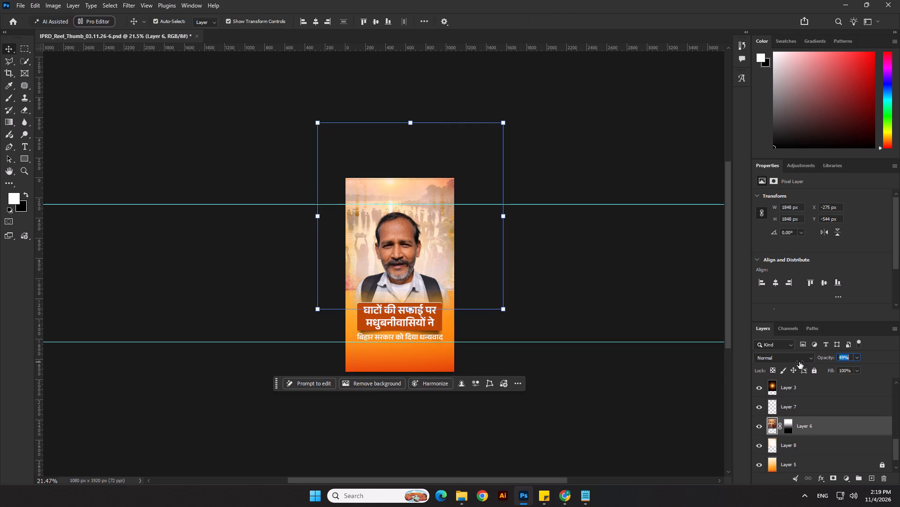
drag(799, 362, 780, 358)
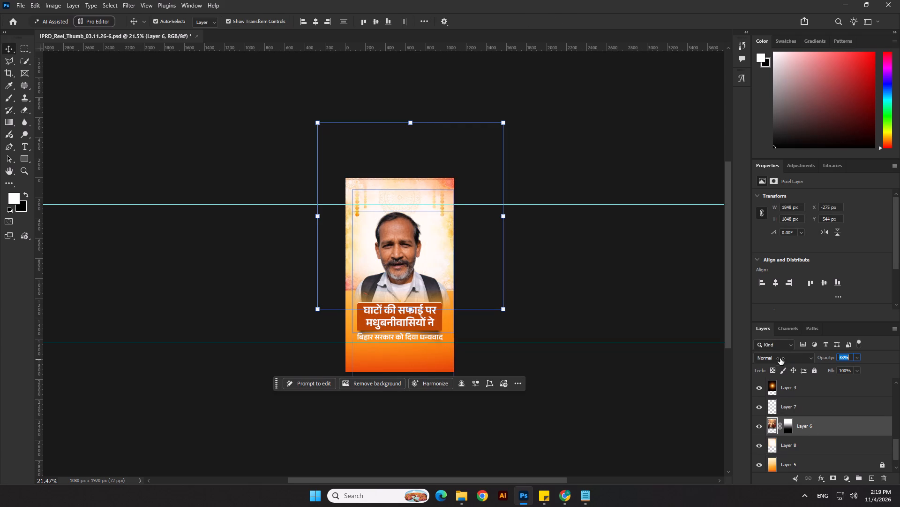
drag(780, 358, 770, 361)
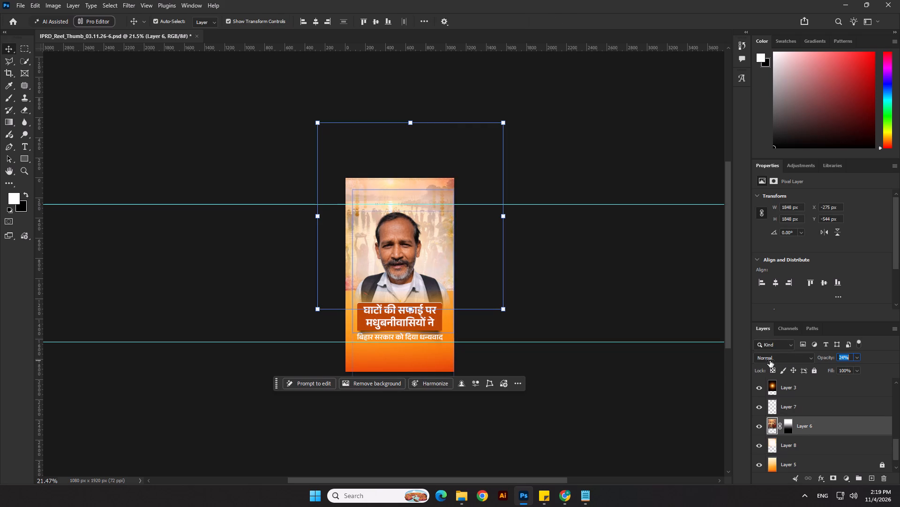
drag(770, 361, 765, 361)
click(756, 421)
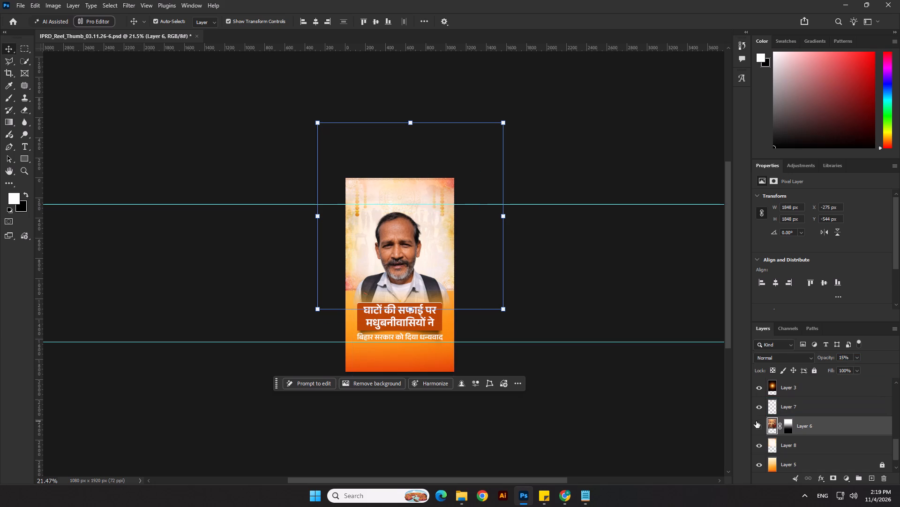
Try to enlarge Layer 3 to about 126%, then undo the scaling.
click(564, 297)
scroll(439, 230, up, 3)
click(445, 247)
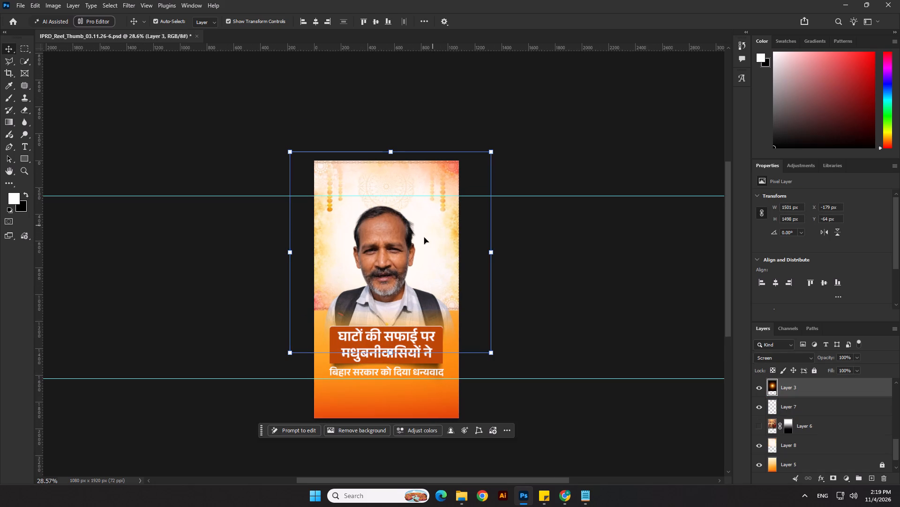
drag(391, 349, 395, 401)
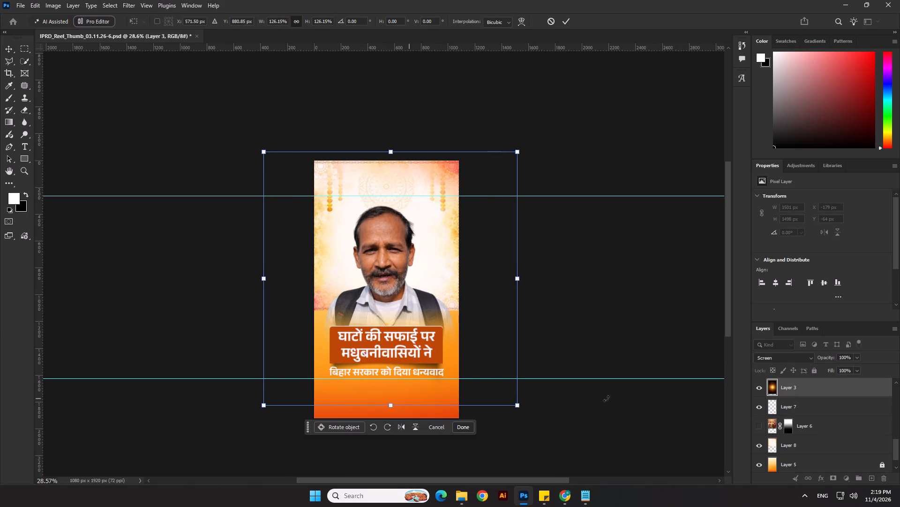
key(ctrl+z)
Hide Layer 3.
click(755, 386)
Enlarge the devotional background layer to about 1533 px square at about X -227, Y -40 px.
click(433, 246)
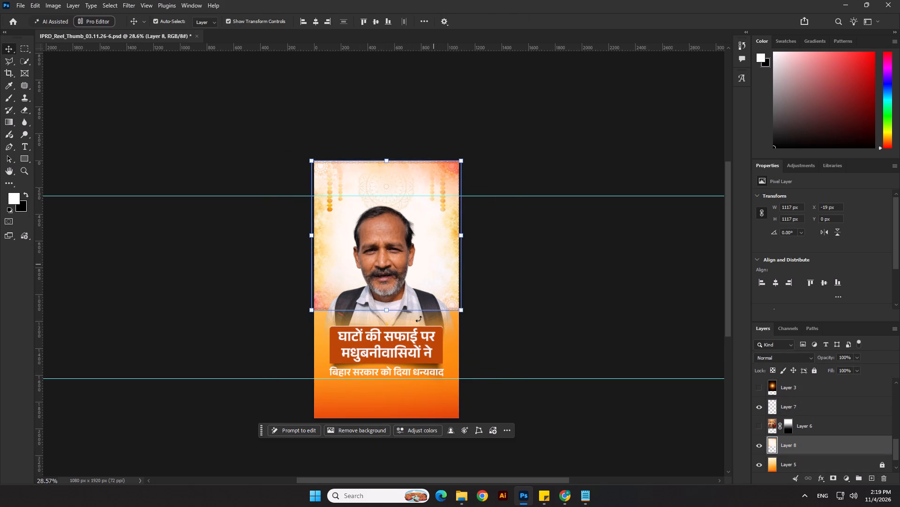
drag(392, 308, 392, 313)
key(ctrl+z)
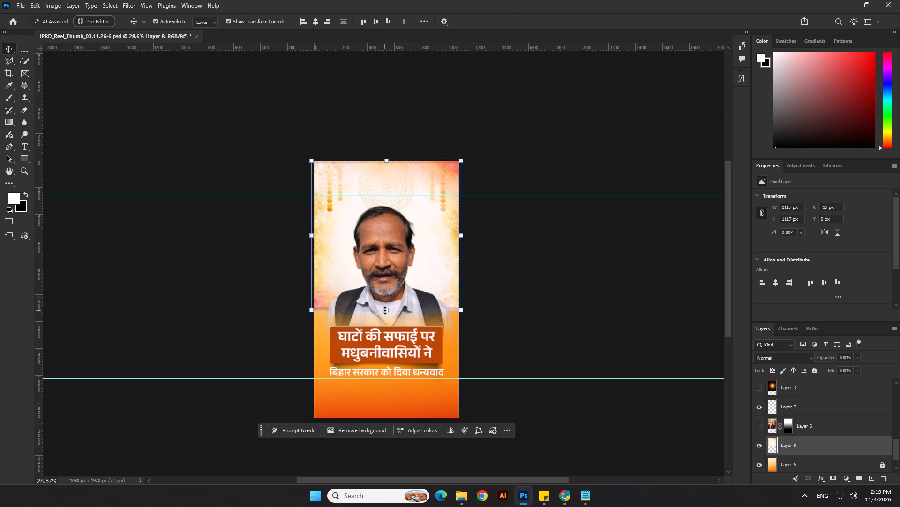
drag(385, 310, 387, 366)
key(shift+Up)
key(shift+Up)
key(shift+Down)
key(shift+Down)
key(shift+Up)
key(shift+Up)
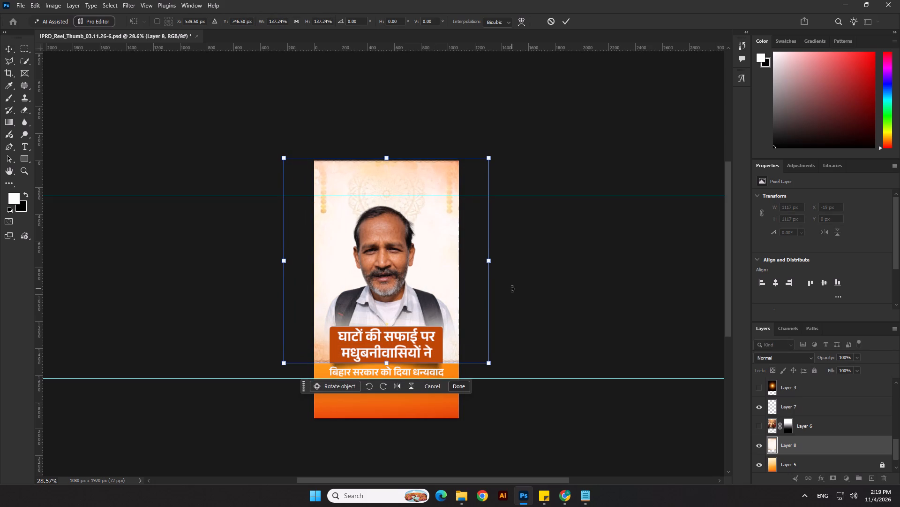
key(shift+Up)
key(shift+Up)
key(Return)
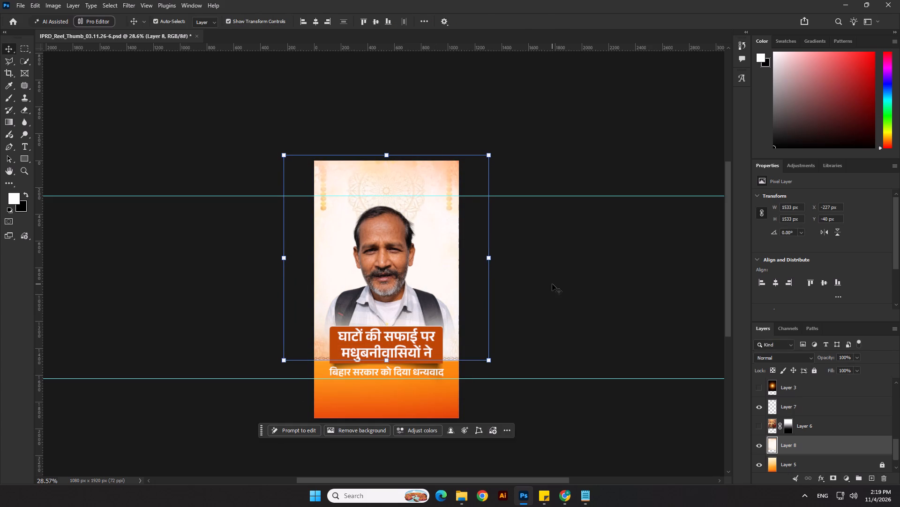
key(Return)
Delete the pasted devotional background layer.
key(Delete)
Switch to Chrome, open the related nsjd pin with the marigold garland and corner mandala, and copy its image.
key(alt+Tab)
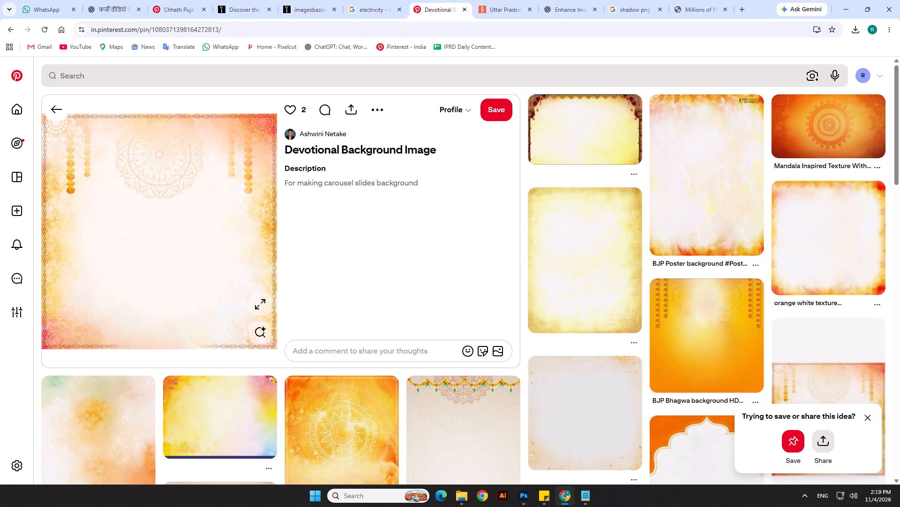
scroll(614, 281, down, 7)
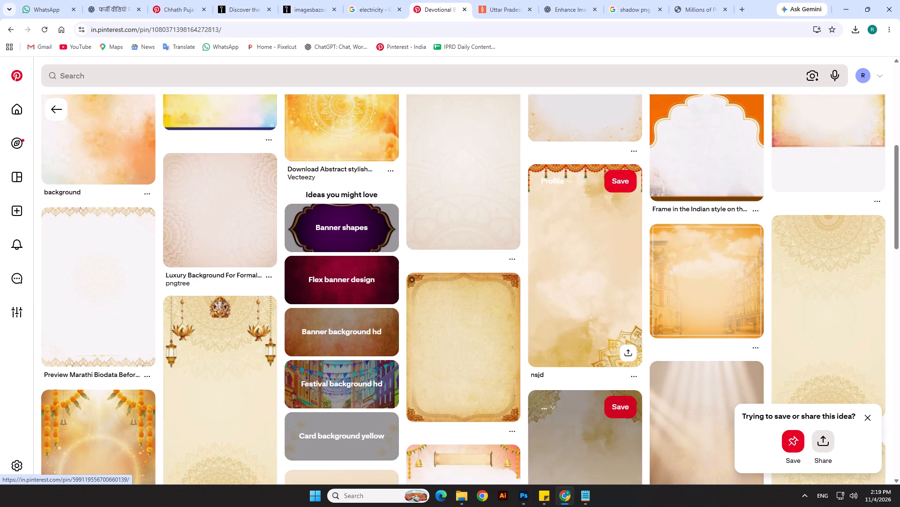
click(592, 288)
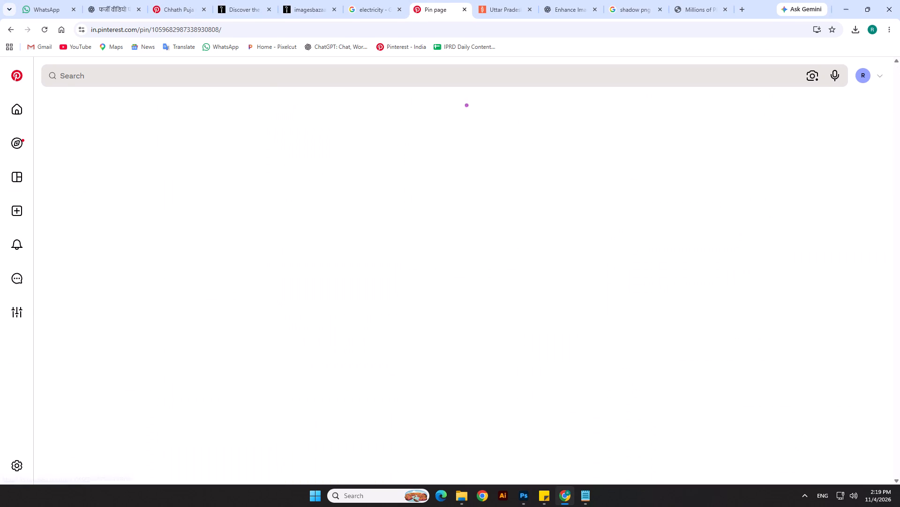
right_click(192, 200)
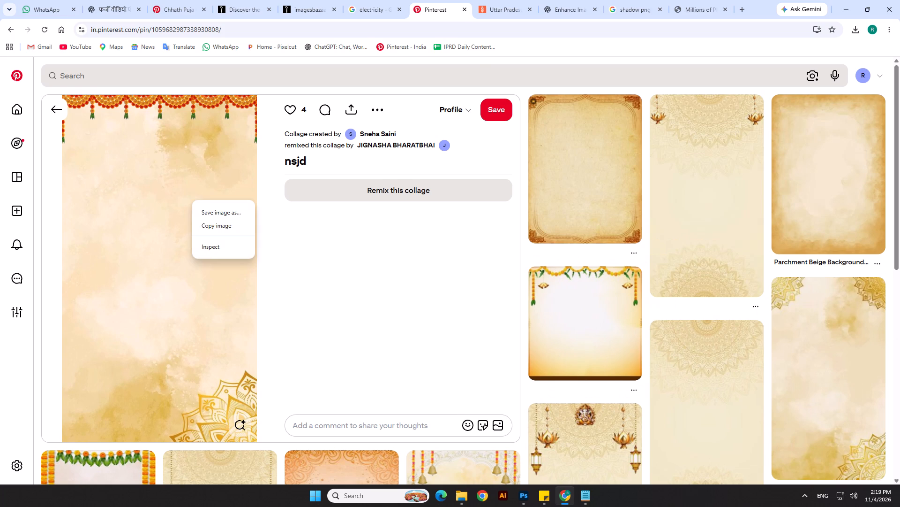
click(224, 230)
Paste the garland background above Layer 5 in Photoshop, scaled to about 1075 × 1911 px at X 0, Y 0 px.
key(alt+Tab)
key(ctrl+v)
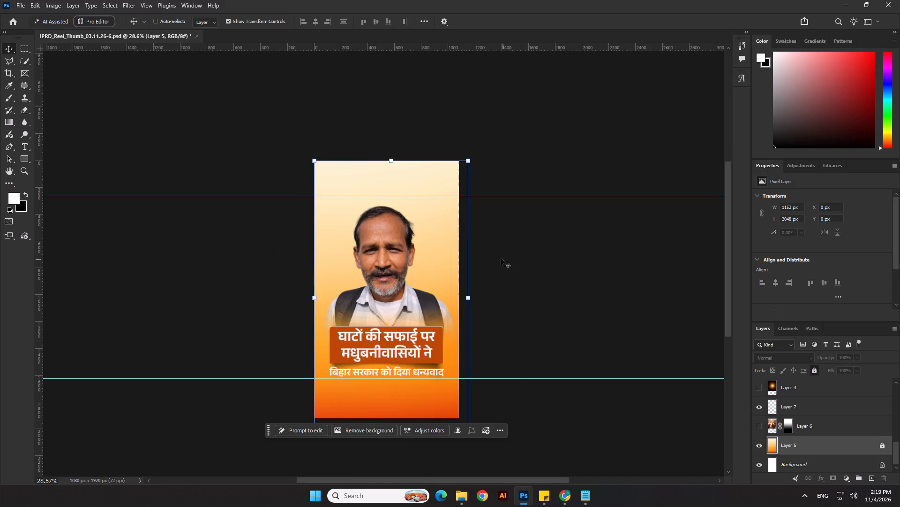
drag(470, 304, 459, 301)
drag(446, 279, 446, 268)
key(Return)
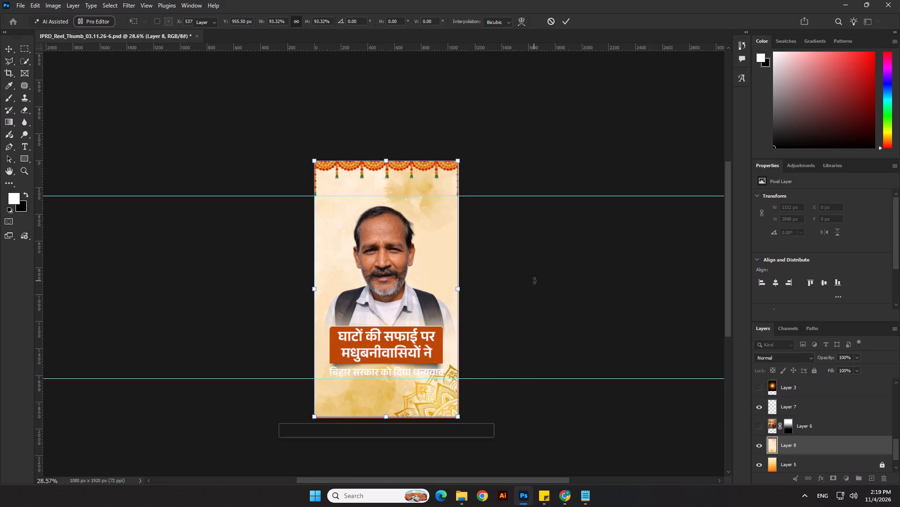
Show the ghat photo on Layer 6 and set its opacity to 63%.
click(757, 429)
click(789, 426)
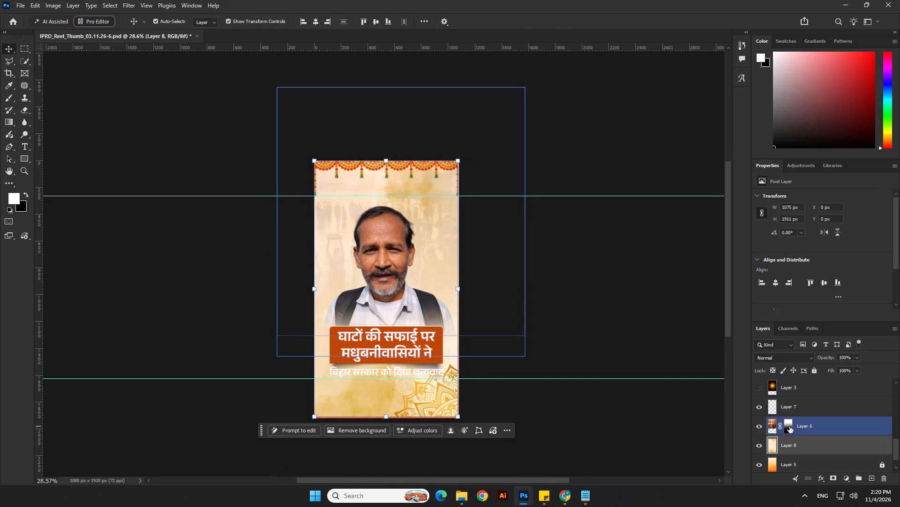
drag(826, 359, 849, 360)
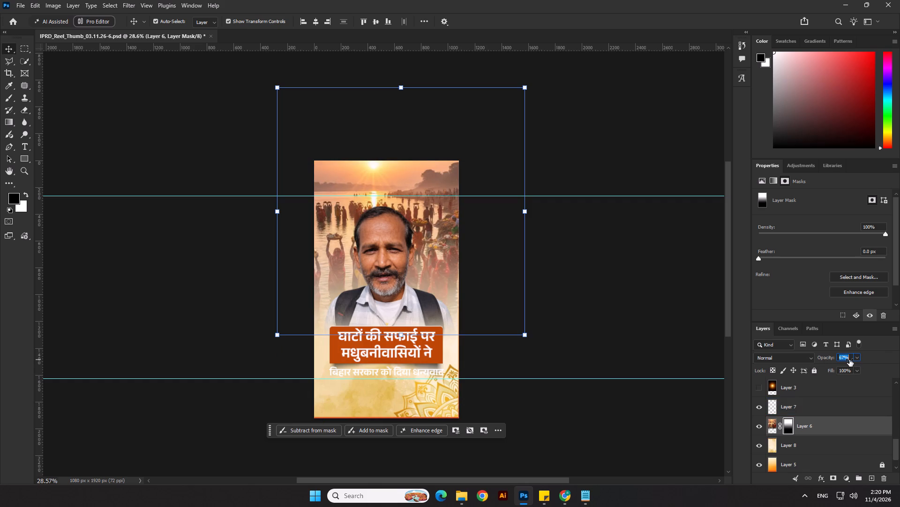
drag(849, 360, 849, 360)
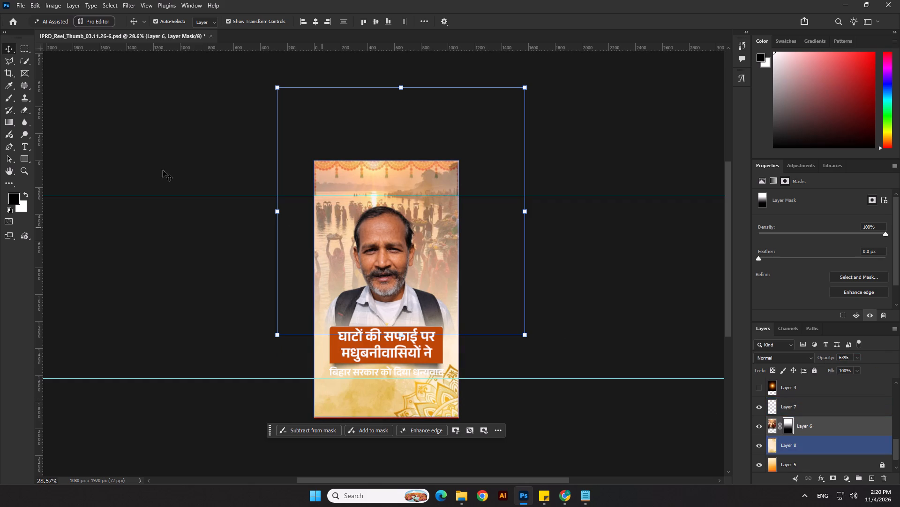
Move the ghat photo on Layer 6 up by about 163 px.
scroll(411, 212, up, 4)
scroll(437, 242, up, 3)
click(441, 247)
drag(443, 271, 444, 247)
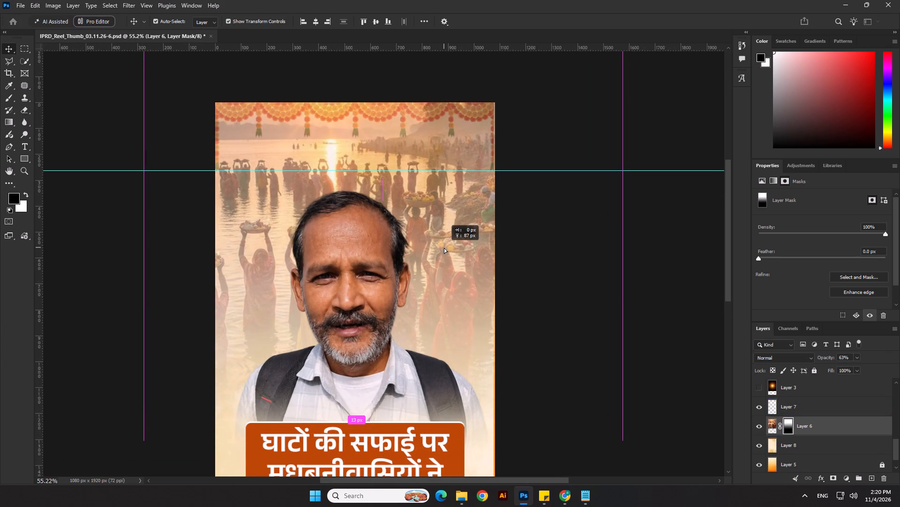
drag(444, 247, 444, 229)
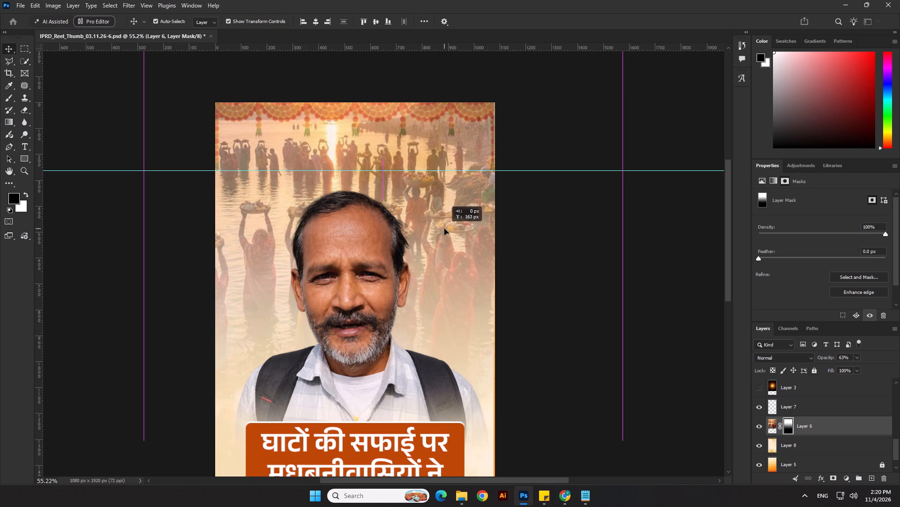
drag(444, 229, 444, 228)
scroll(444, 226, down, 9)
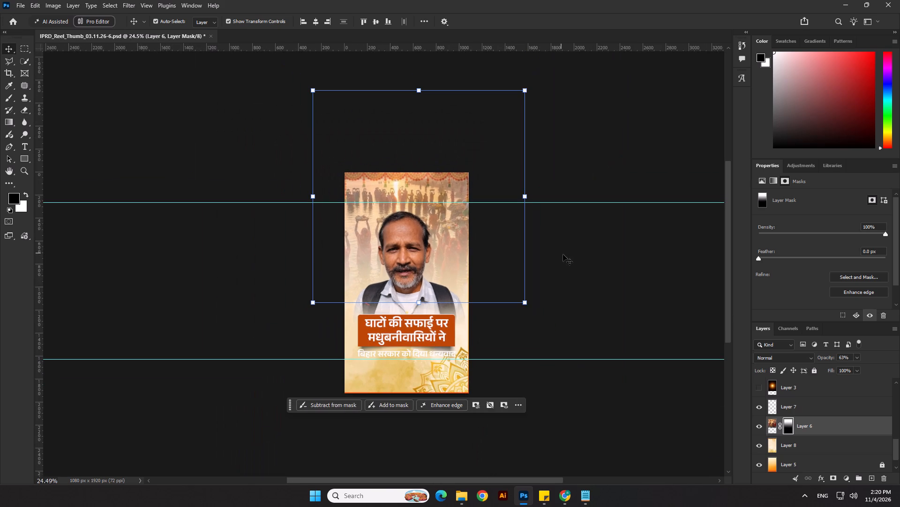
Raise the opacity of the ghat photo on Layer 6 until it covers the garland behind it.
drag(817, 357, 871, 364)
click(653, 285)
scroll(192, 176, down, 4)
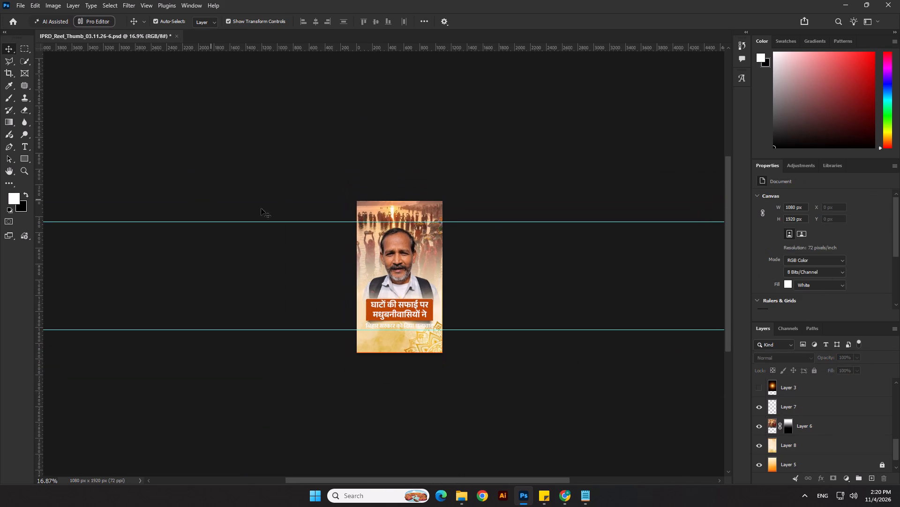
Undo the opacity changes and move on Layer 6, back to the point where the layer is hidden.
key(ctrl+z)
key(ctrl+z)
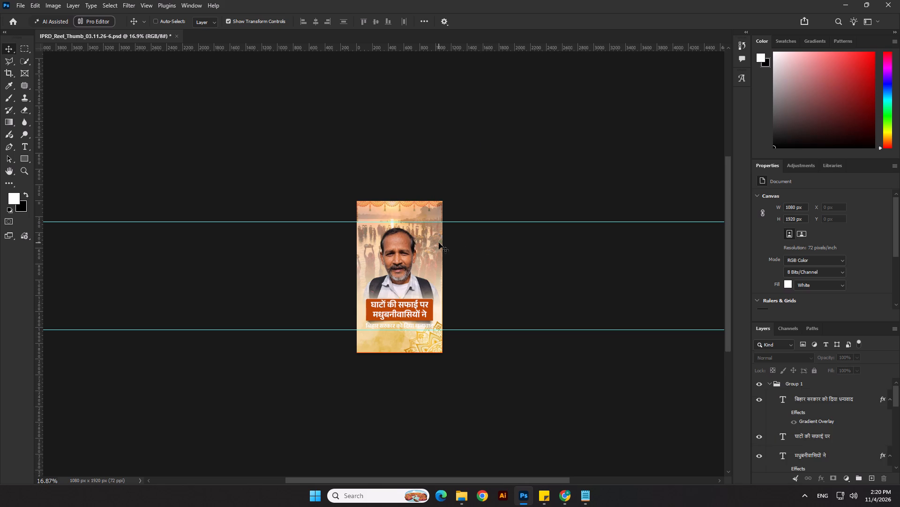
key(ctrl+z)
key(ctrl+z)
Duplicate the garland background layer and remove the background from the copy.
click(431, 249)
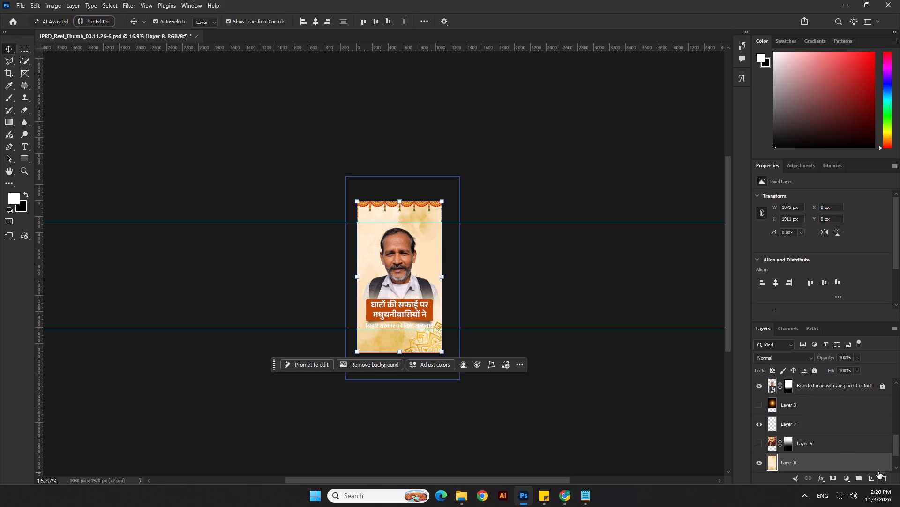
drag(877, 470, 875, 479)
click(360, 366)
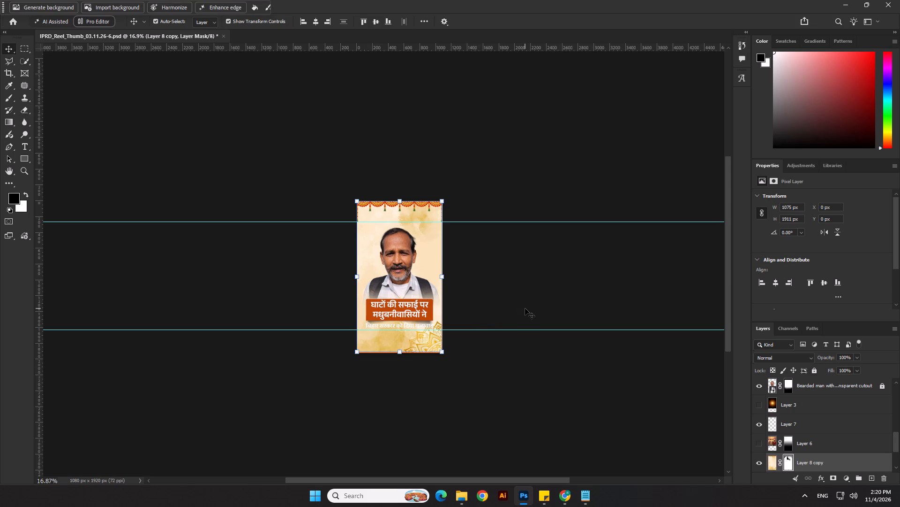
click(560, 284)
Show the ghat photo on Layer 6 and move the masked garland copy above it in the layer stack.
scroll(418, 233, up, 6)
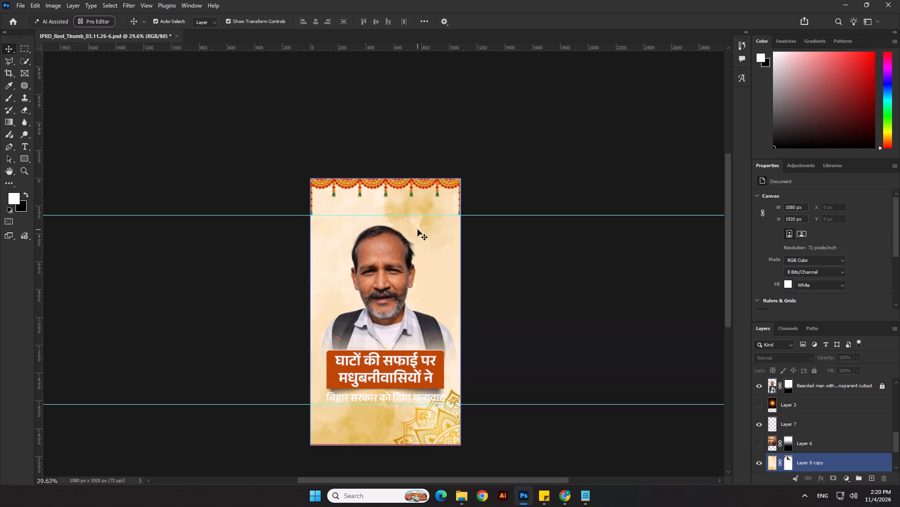
scroll(418, 230, up, 1)
click(760, 440)
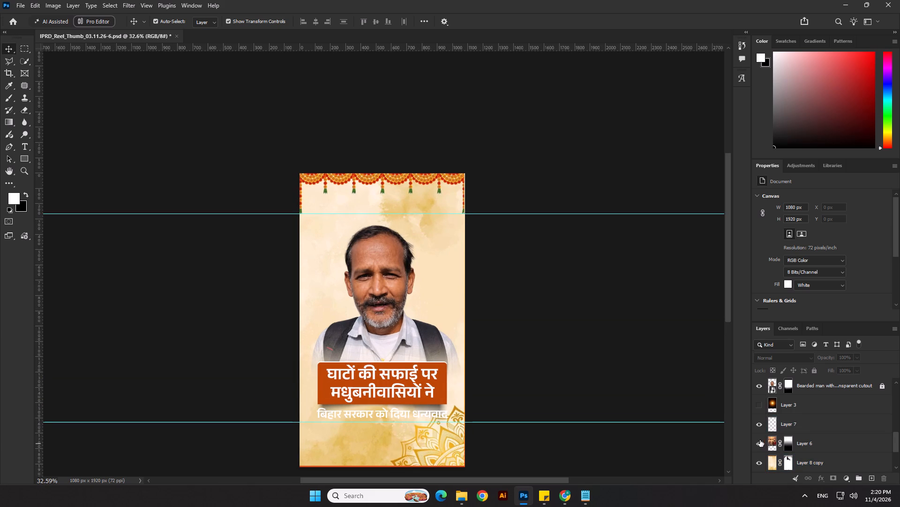
scroll(791, 444, down, 1)
drag(801, 452, 804, 427)
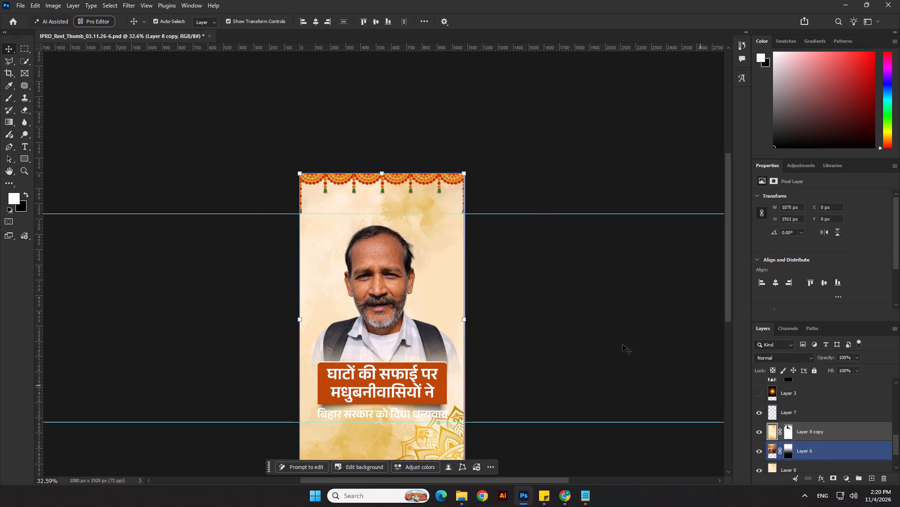
click(612, 335)
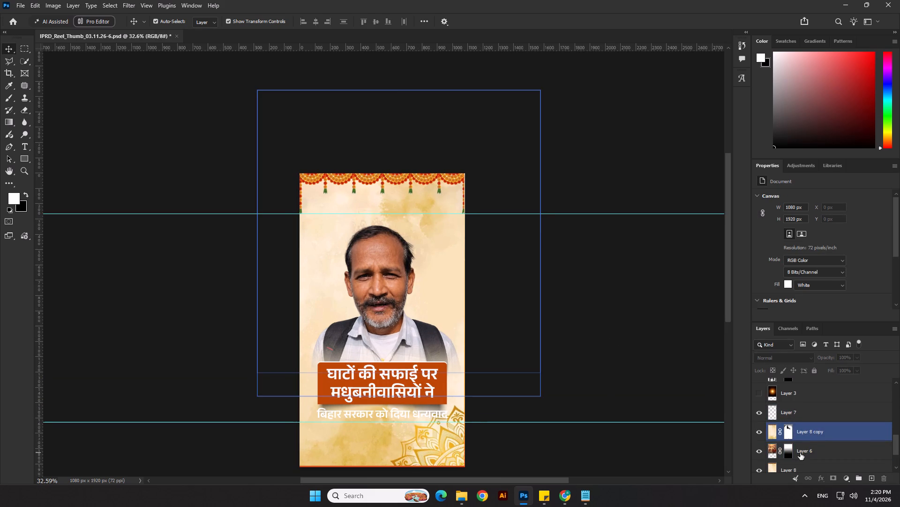
Set the opacity of the ghat photo on Layer 6 to 100%.
click(800, 453)
drag(823, 357, 899, 364)
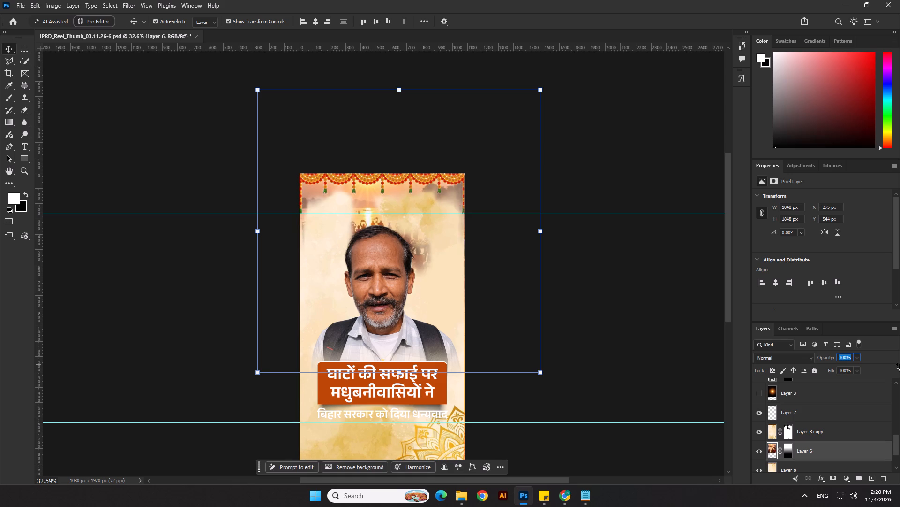
Make the layer mask of Layer 8 copy the active editing target.
drag(899, 364, 899, 365)
click(787, 434)
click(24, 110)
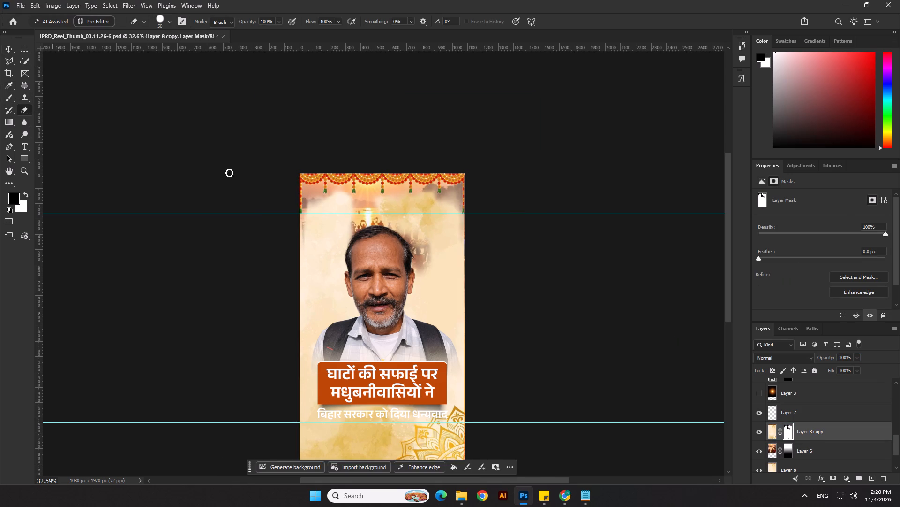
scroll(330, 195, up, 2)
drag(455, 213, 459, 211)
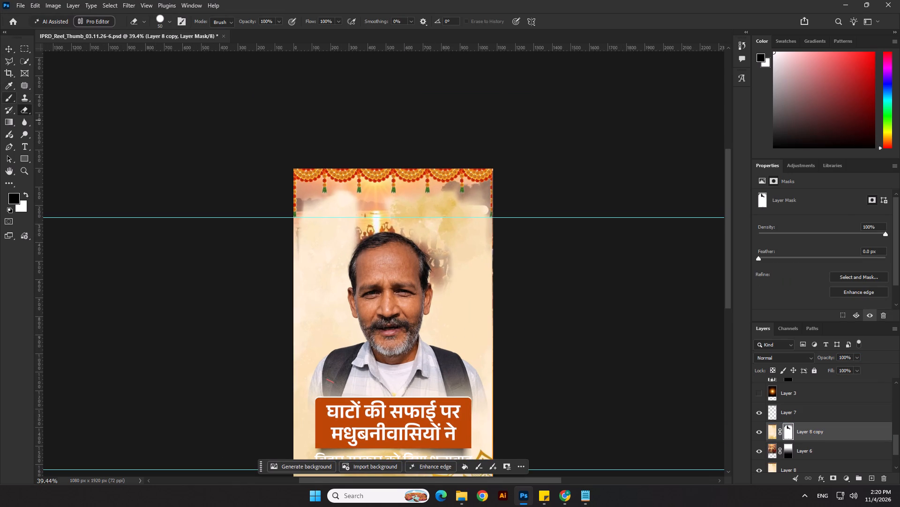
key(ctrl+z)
Brush black at about 150 px on the Layer 8 copy mask to reveal the ghat sky and water beneath the left half of the garland.
click(8, 98)
key(bracketleft)
key(bracketleft)
key(bracketleft)
key(bracketleft)
key(bracketleft)
key(bracketleft)
key(bracketleft)
key(bracketleft)
key(bracketleft)
key(bracketleft)
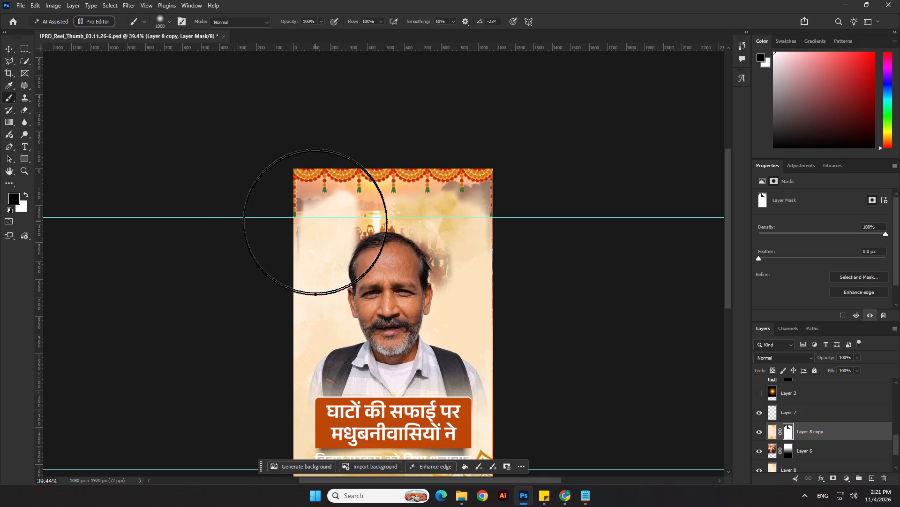
key(bracketleft)
key(bracketleft)
key(bracketleft)
click(341, 198)
drag(342, 197, 364, 218)
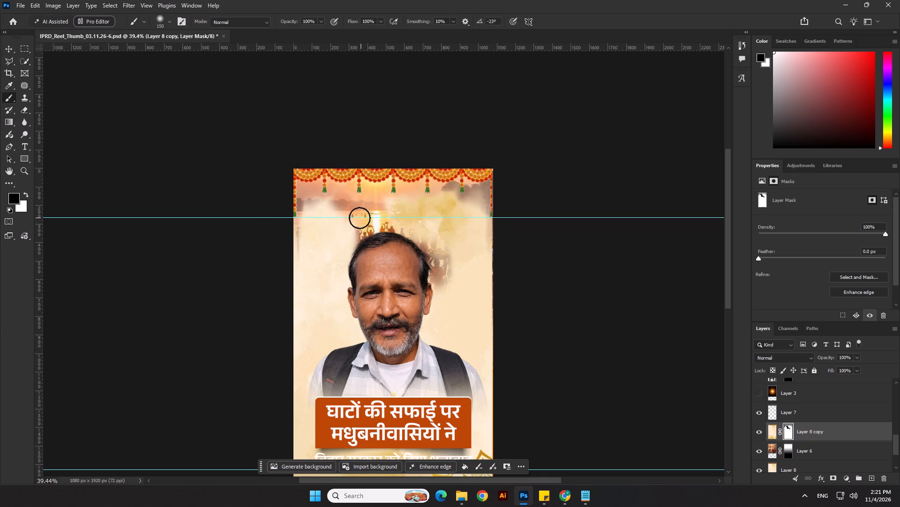
drag(356, 218, 348, 216)
click(339, 198)
drag(338, 199, 317, 202)
drag(310, 200, 304, 200)
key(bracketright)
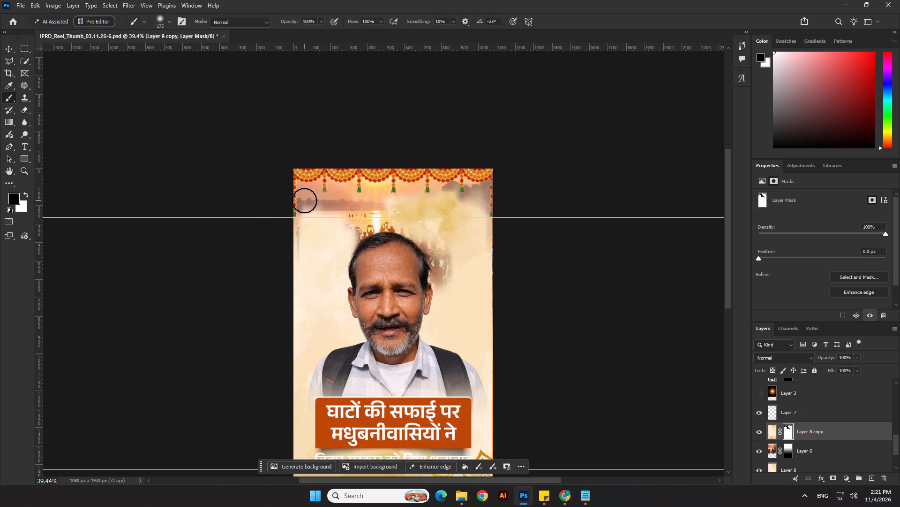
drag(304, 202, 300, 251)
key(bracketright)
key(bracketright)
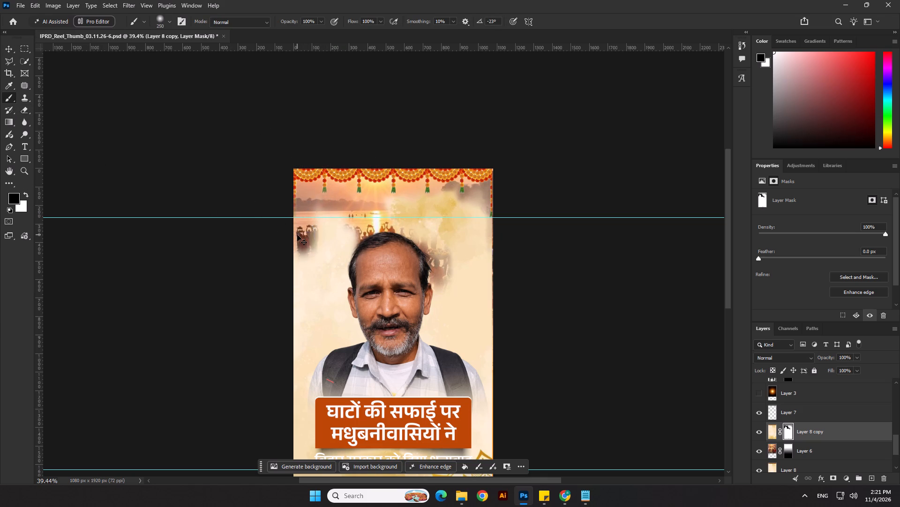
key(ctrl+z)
Brush black on the mask down the canvas's left edge, beside the hanging garland strand, at up to 150 px.
scroll(311, 213, up, 7)
key(bracketleft)
key(bracketleft)
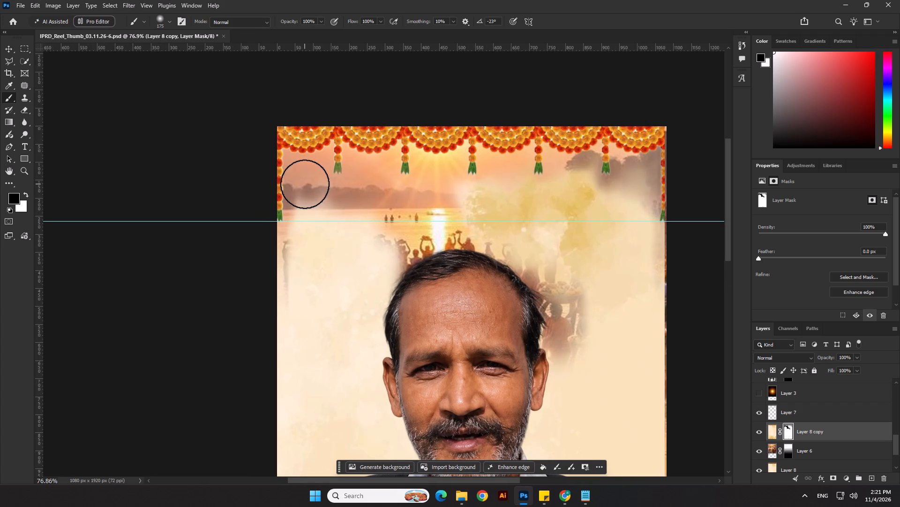
key(bracketleft)
key(bracketleft)
key(bracketleft)
drag(306, 185, 281, 284)
key(bracketright)
key(bracketright)
drag(277, 260, 285, 350)
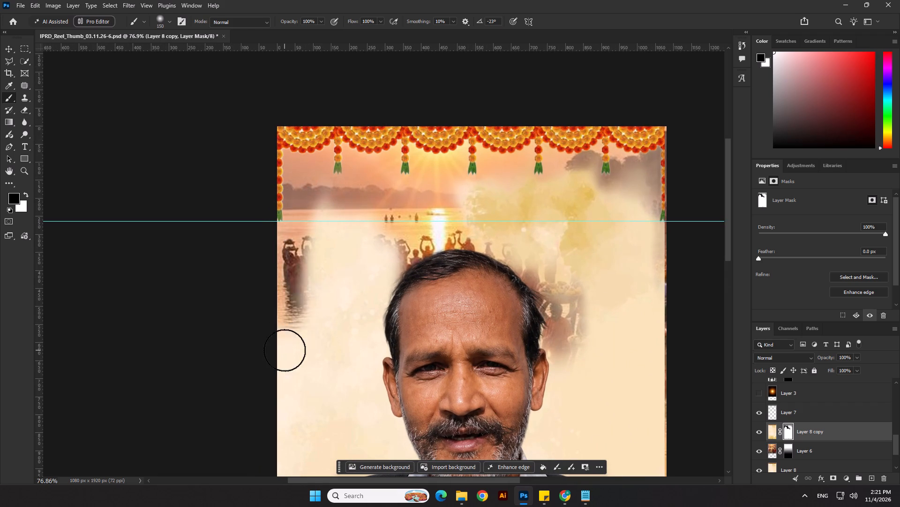
drag(285, 350, 285, 350)
Reveal the devotees in the water between the left edge and the man's head, brushing black on the mask at up to 250 px.
key(bracketright)
key(bracketright)
drag(322, 209, 299, 443)
key(bracketright)
drag(353, 236, 414, 424)
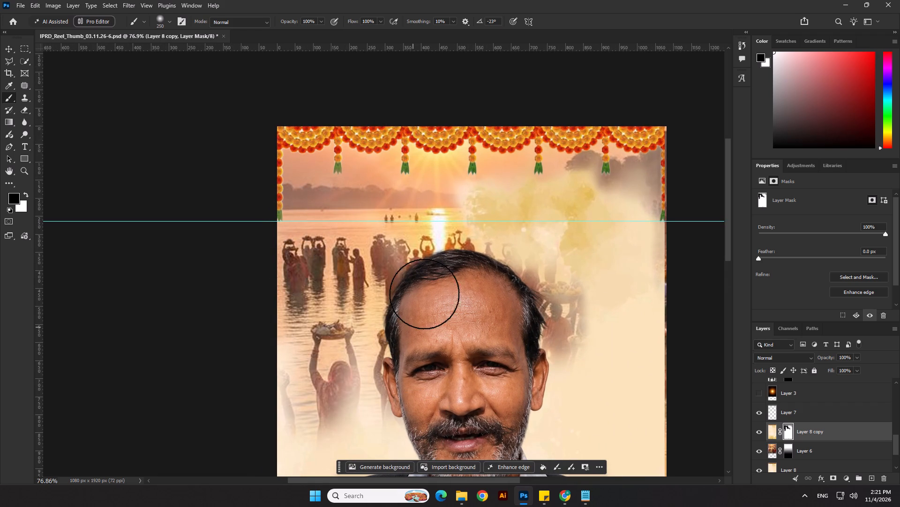
drag(453, 266, 457, 246)
Brush black at 175 px on the mask to reveal the sky and far riverbank just right of the sun.
text([[)
drag(458, 200, 495, 211)
click(493, 200)
double_click(498, 195)
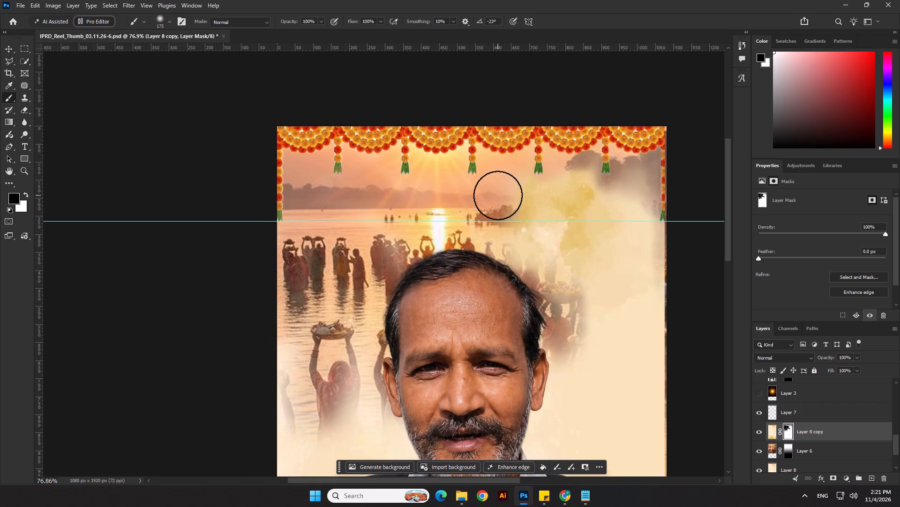
click(502, 190)
drag(508, 199, 521, 219)
Clear the haze between the riverbank and the tree's left side on the mask with a brush of about 100 px.
key(bracketleft)
key(bracketleft)
key(bracketleft)
key(bracketleft)
drag(569, 176, 553, 188)
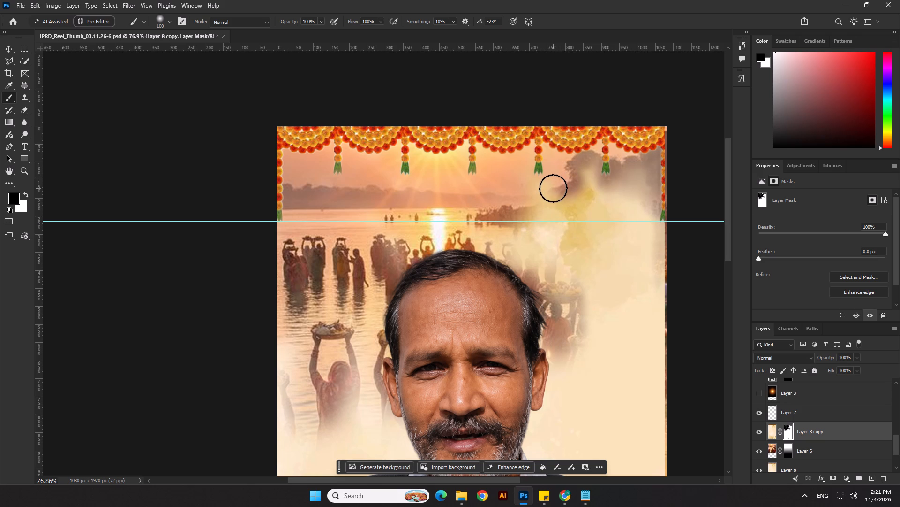
drag(553, 188, 554, 188)
key(bracketleft)
drag(554, 186, 513, 188)
drag(514, 178, 533, 245)
Reveal the trees and riverbank below the right end of the garland, brushing black on the mask at about 100 px.
key(bracketright)
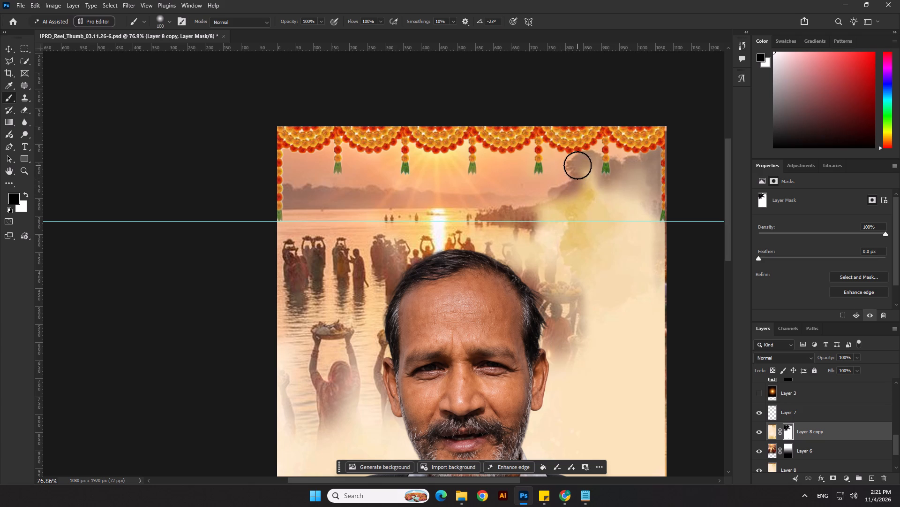
drag(578, 166, 590, 249)
drag(625, 166, 622, 237)
key(bracketleft)
drag(645, 168, 623, 238)
Brush the mask black at 15 px in the corner where the top garland meets the right hanging strand.
key(bracketleft)
scroll(652, 162, up, 9)
key(bracketleft)
key(bracketleft)
key(bracketleft)
key(bracketleft)
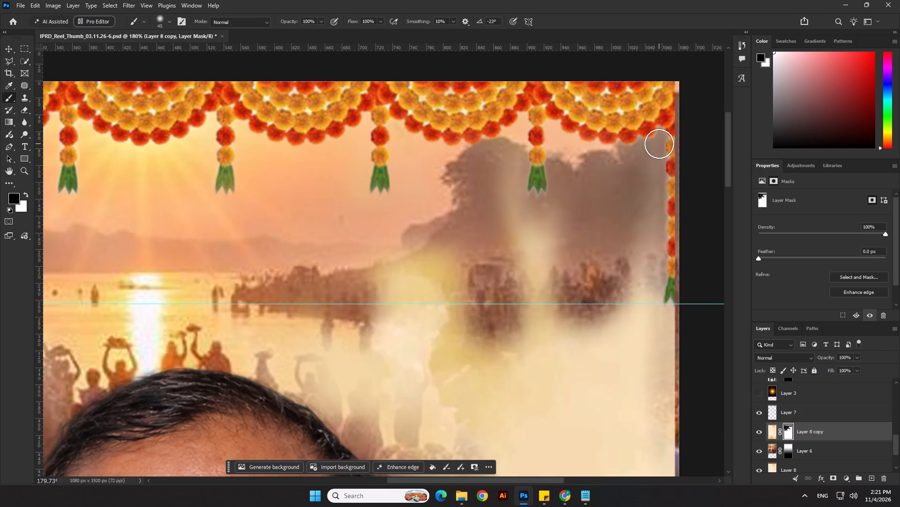
key(bracketleft)
key(bracketleft)
key(bracketleft)
key(bracketleft)
text([[)
drag(659, 131, 658, 149)
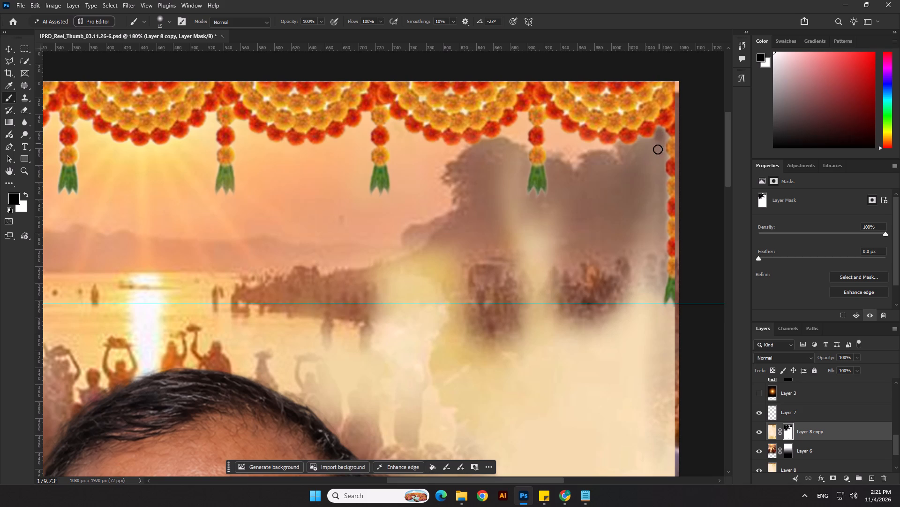
drag(658, 149, 578, 245)
Refine the mask just under the rightmost garland swag with a 20 px black brush, keeping off the flowers.
key(bracketright)
drag(656, 142, 590, 144)
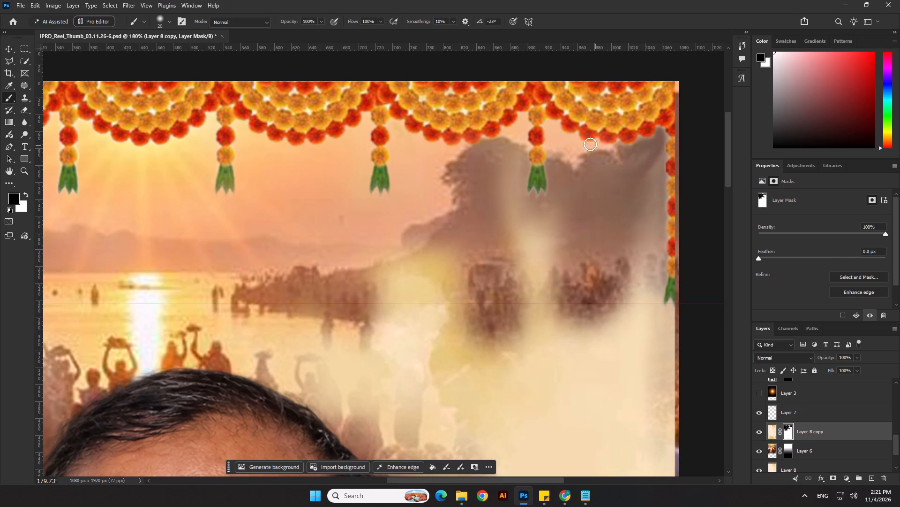
drag(590, 144, 572, 146)
key(ctrl+z)
drag(578, 146, 595, 156)
drag(595, 156, 623, 158)
drag(661, 142, 644, 146)
drag(644, 146, 598, 154)
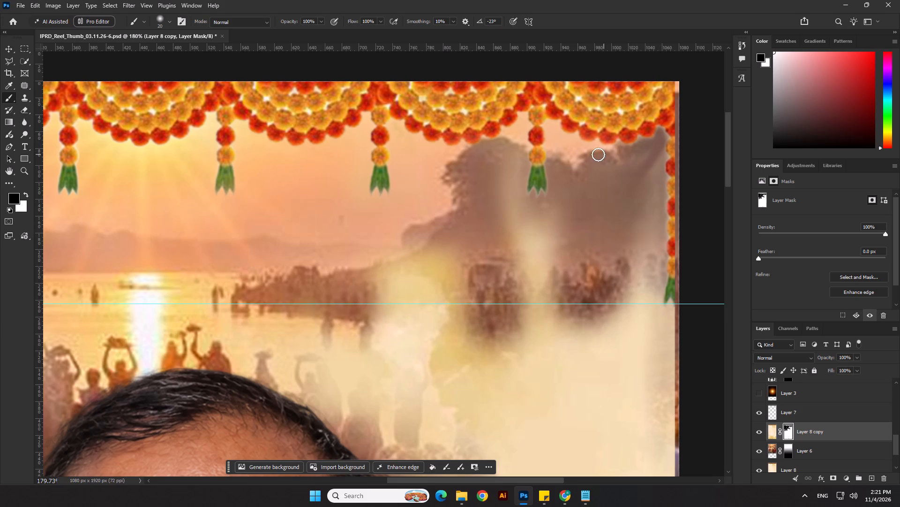
drag(598, 154, 633, 159)
Brush the mask black alongside the right garland strand and down the canvas's right edge, enlarging the brush from 20 to 35 px.
scroll(650, 159, up, 2)
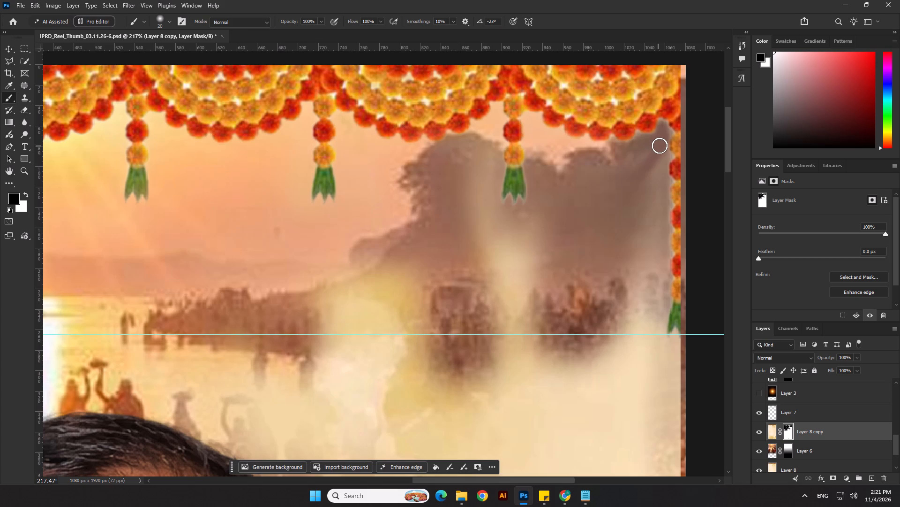
drag(660, 146, 665, 201)
drag(665, 201, 652, 310)
key(bracketright)
key(bracketright)
drag(660, 300, 644, 341)
drag(654, 326, 657, 354)
key(bracketright)
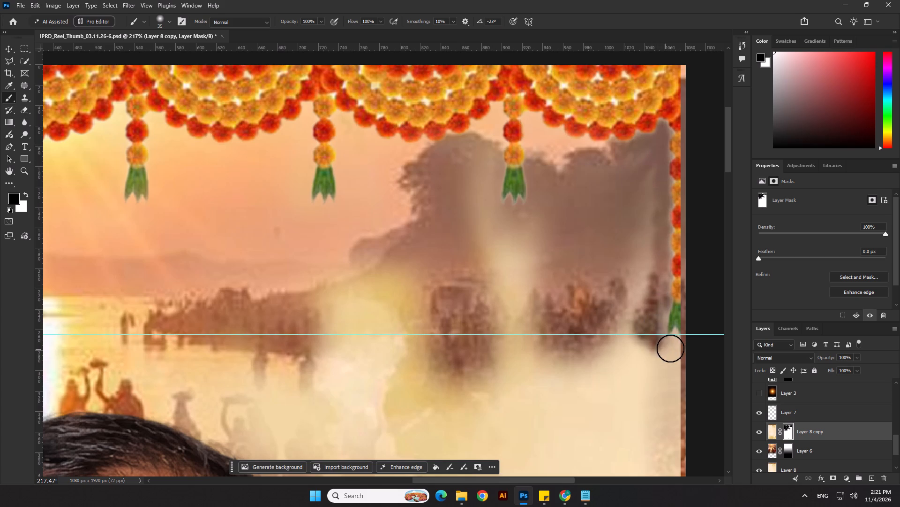
click(671, 348)
drag(672, 347, 672, 450)
Clear the haze over the trees and riverbank crowd beside the right garland strand with a black mask brush of 50 to 80 px.
key(bracketright)
key(bracketright)
key(bracketright)
drag(658, 353, 651, 346)
click(642, 326)
click(646, 320)
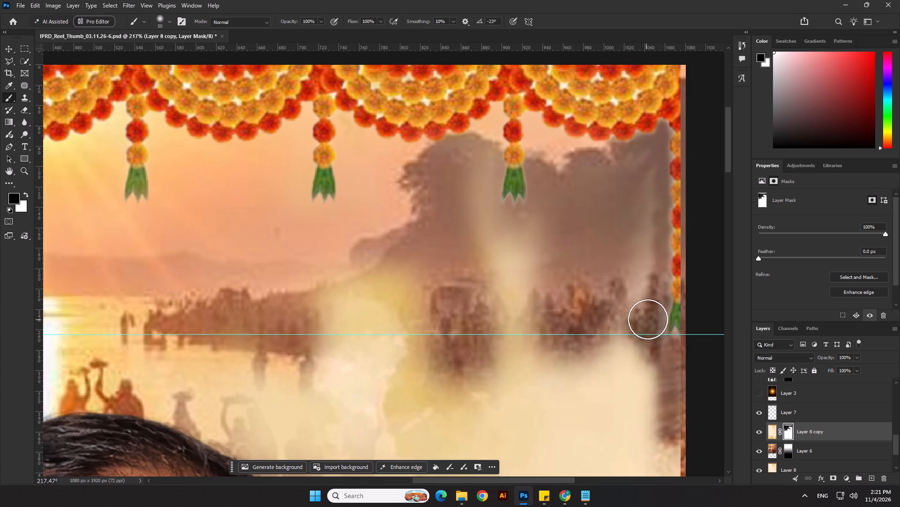
drag(648, 317, 650, 307)
drag(651, 291, 648, 269)
key(bracketright)
drag(646, 182, 579, 338)
key(bracketright)
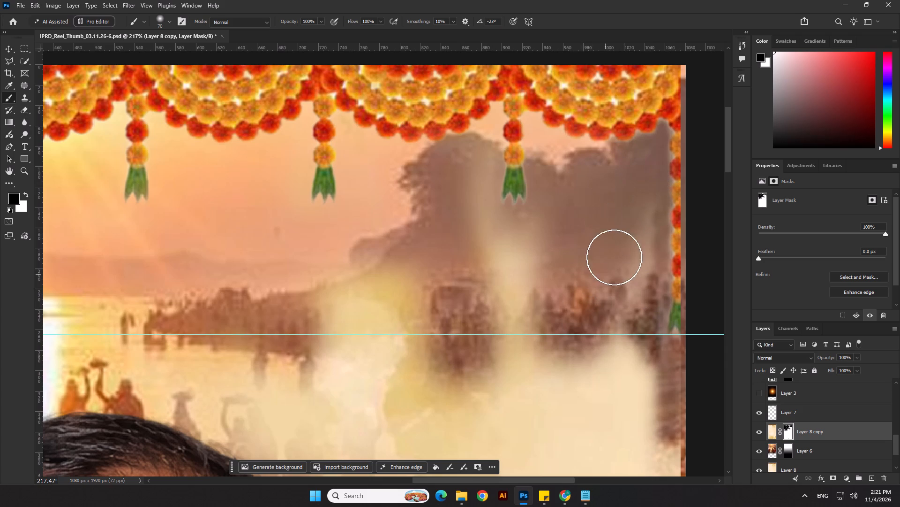
key(bracketright)
drag(636, 212, 596, 360)
drag(624, 245, 570, 274)
key(bracketright)
Clear the pale patch over the middle of the trees and the crowd beneath with an 80 px black mask brush.
drag(512, 238, 495, 233)
click(467, 165)
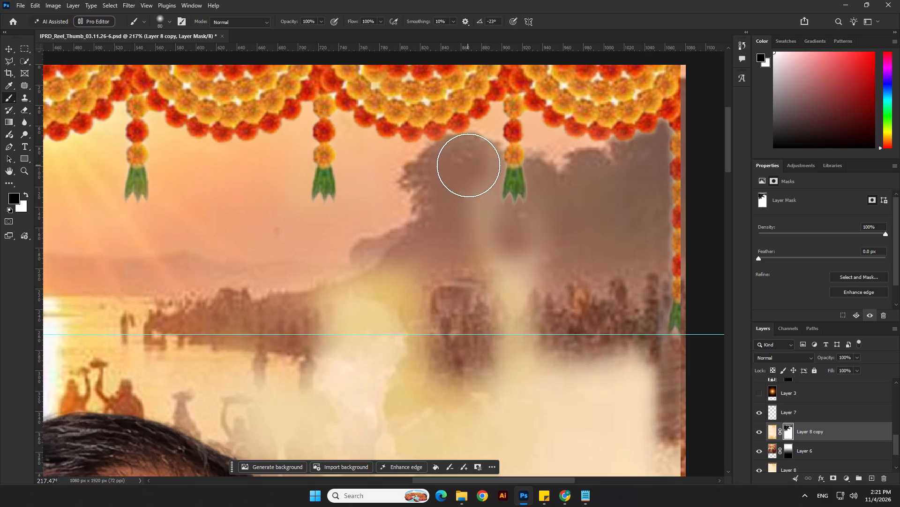
drag(469, 177, 472, 346)
drag(568, 171, 525, 305)
drag(517, 250, 479, 299)
drag(498, 288, 535, 333)
drag(534, 310, 525, 355)
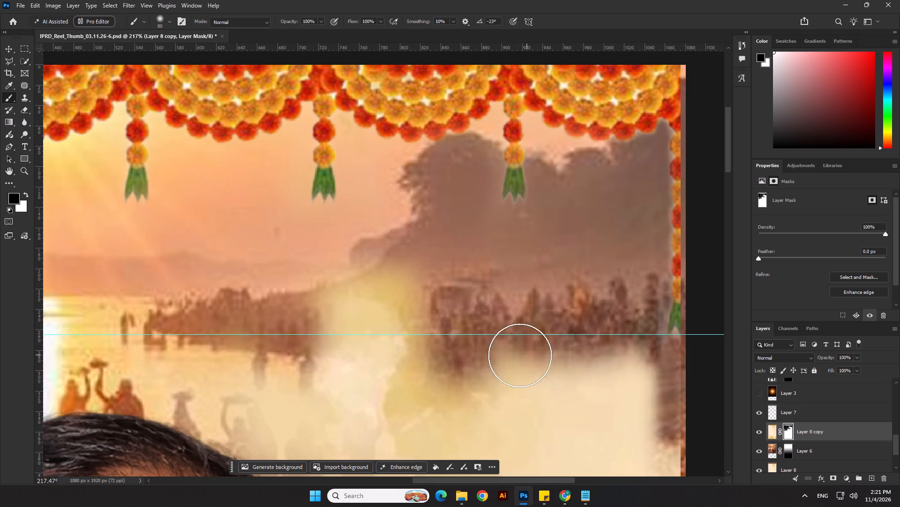
Reveal the ghat scene around and right of the man's head, brushing black on the mask at 150 to 200 px.
scroll(487, 320, down, 12)
key(bracketright)
key(bracketright)
key(bracketright)
key(bracketright)
drag(424, 302, 504, 371)
double_click(512, 338)
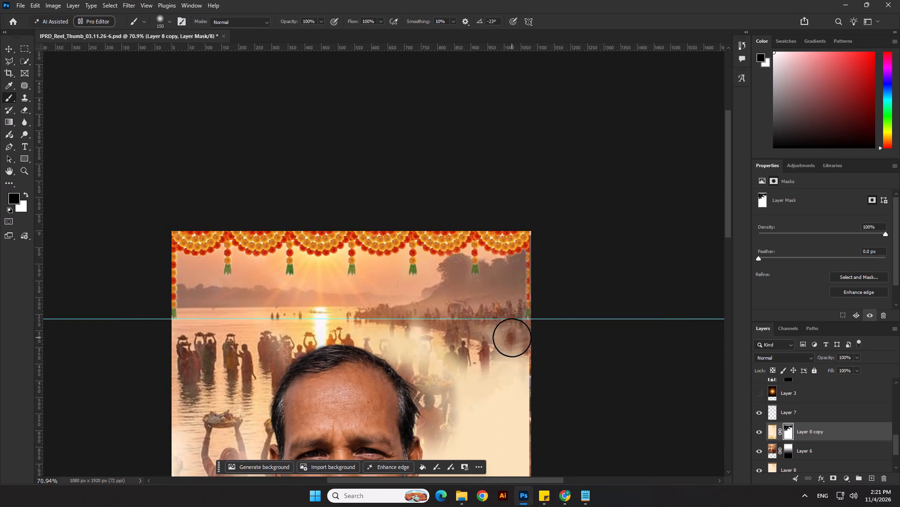
drag(512, 338, 546, 417)
drag(540, 382, 526, 439)
key(bracketright)
key(bracketright)
drag(472, 339, 505, 408)
drag(501, 372, 362, 340)
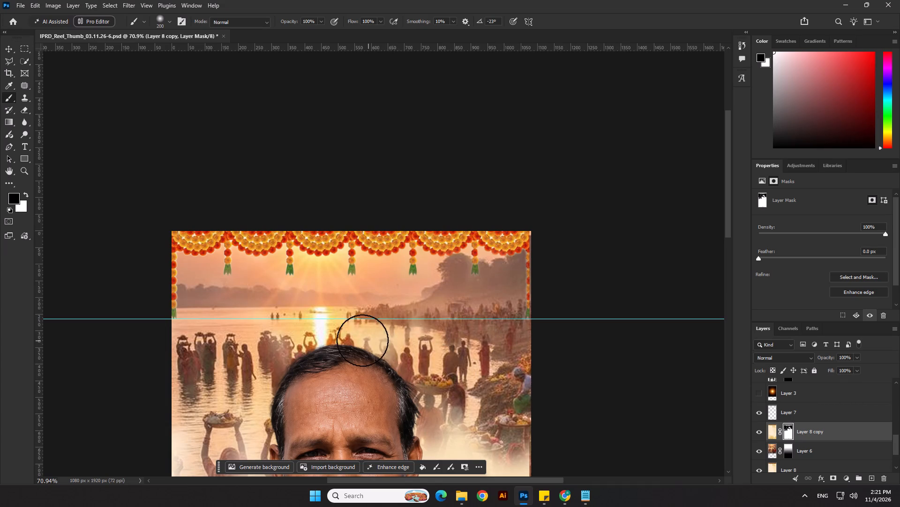
drag(362, 340, 205, 376)
Brush black at 400 px across the rest of the Layer 8 copy mask, down to the bottom of the canvas.
scroll(294, 275, down, 4)
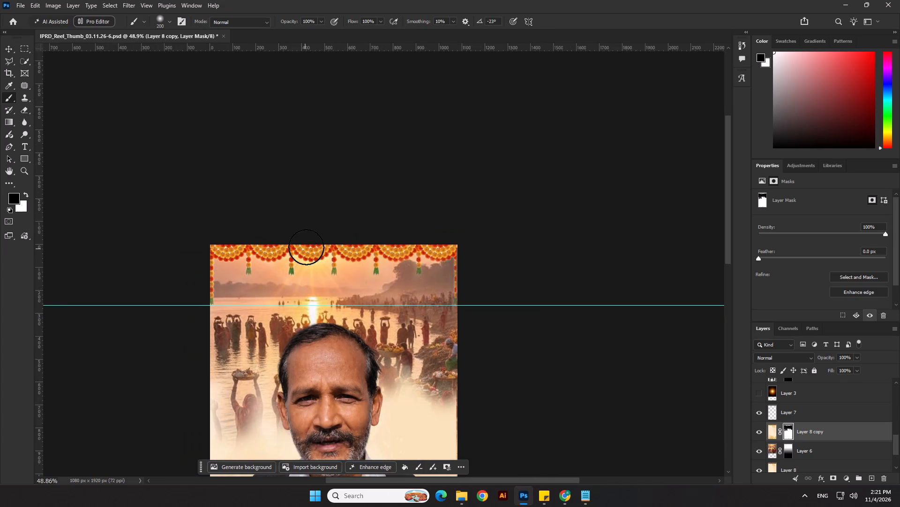
scroll(306, 247, down, 10)
key(bracketright)
key(bracketright)
key(bracketright)
drag(231, 335, 410, 333)
drag(392, 333, 500, 350)
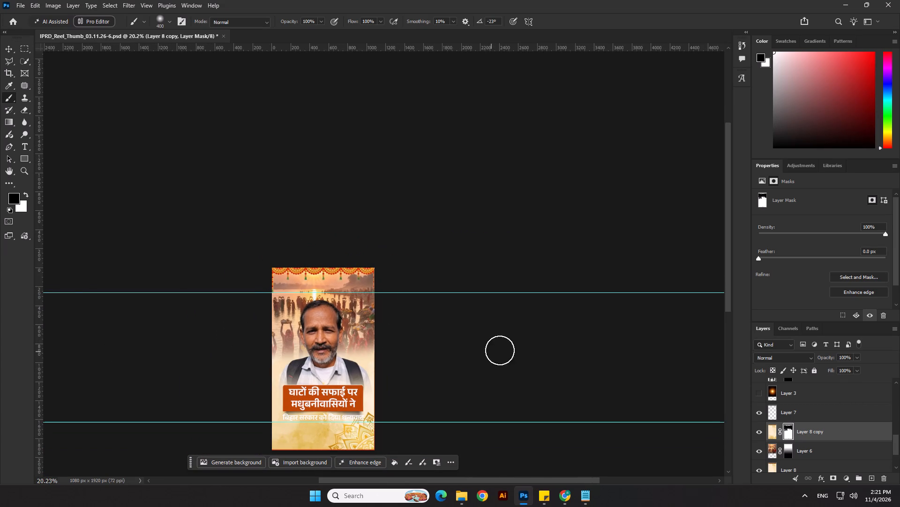
drag(500, 350, 337, 353)
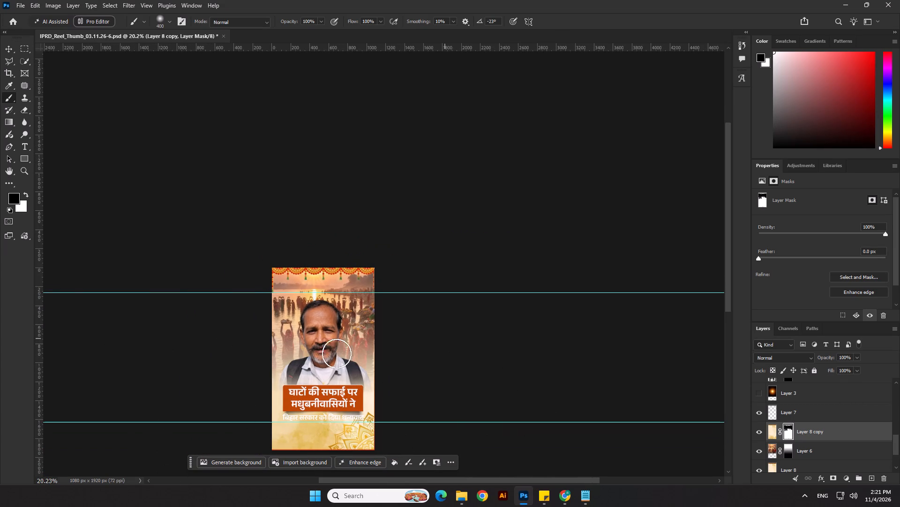
drag(337, 353, 467, 382)
Scale the subline "बिहार सरकार को दिया धन्यवाद" to about 73% and centre it just beneath the orange headline box.
scroll(490, 318, down, 2)
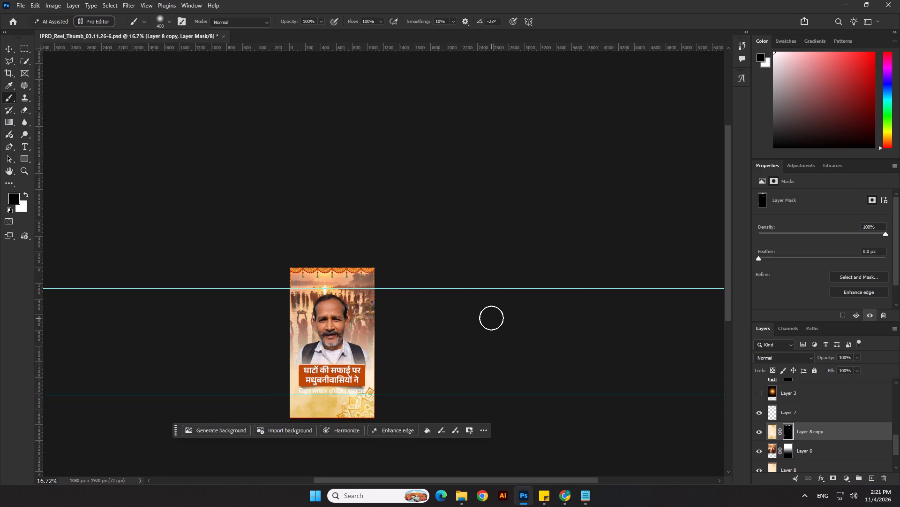
scroll(416, 280, down, 3)
click(7, 48)
click(156, 138)
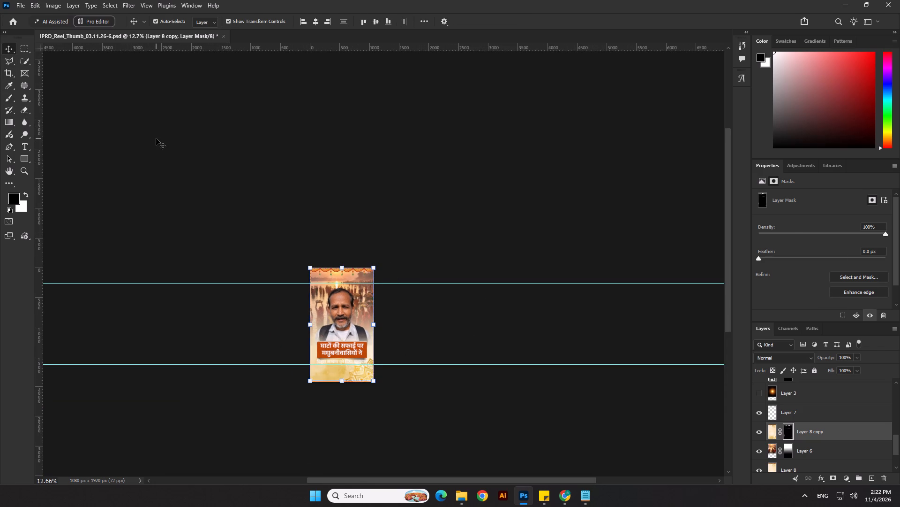
scroll(358, 385, up, 12)
click(369, 352)
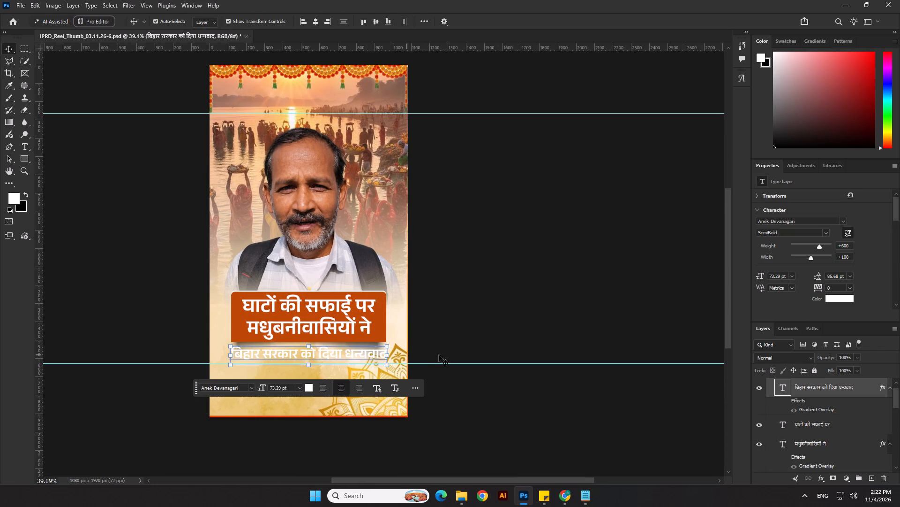
drag(389, 356, 347, 353)
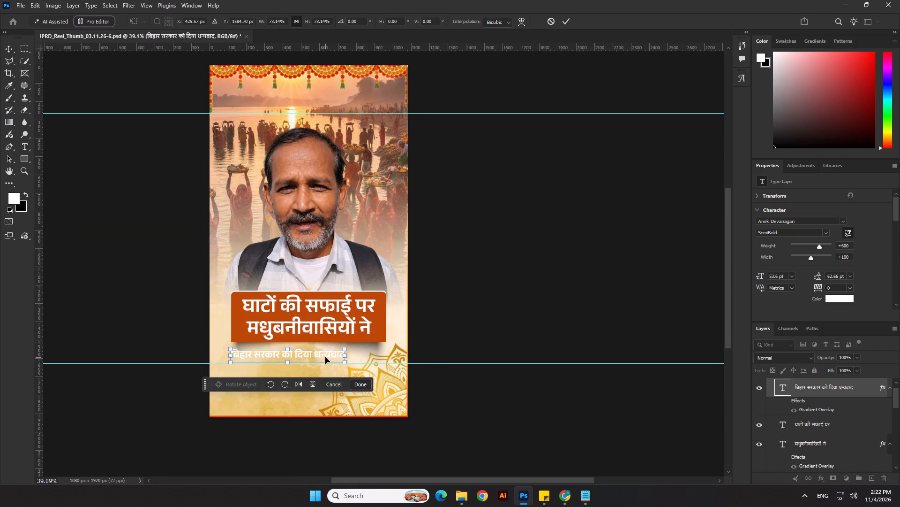
drag(325, 357, 345, 354)
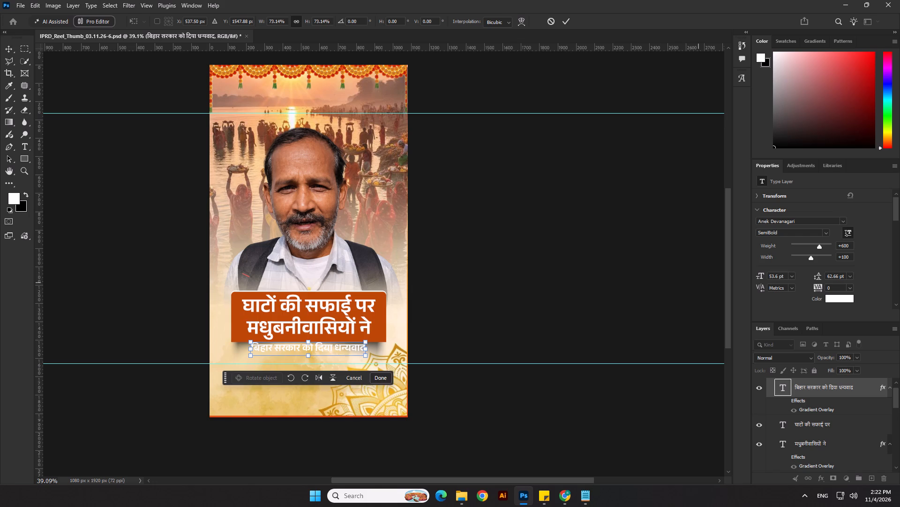
key(shift+Down)
click(836, 299)
key(Return)
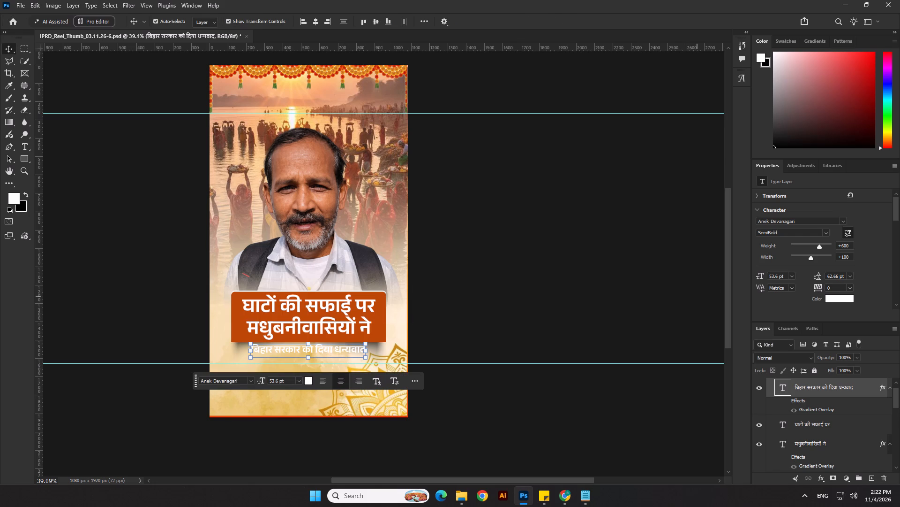
Recolour the subline dark brown, using a darkened shade of the headline box's orange.
click(840, 302)
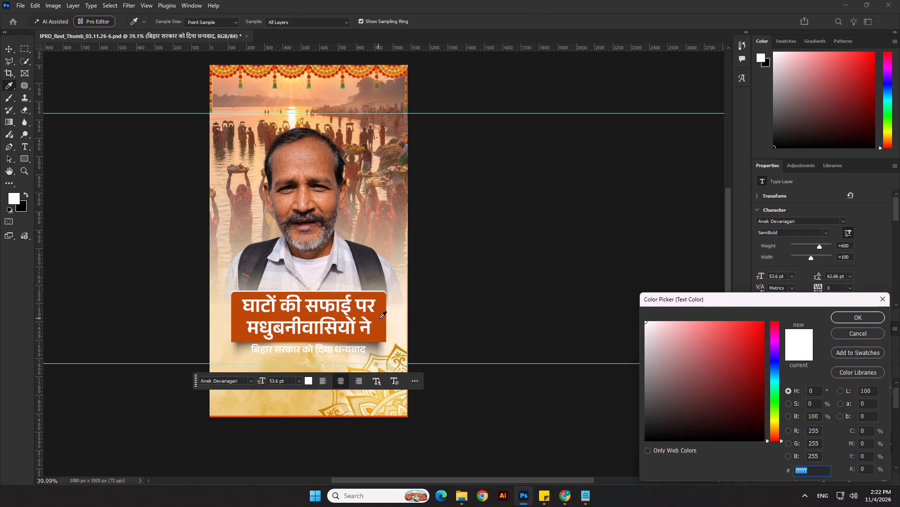
click(379, 318)
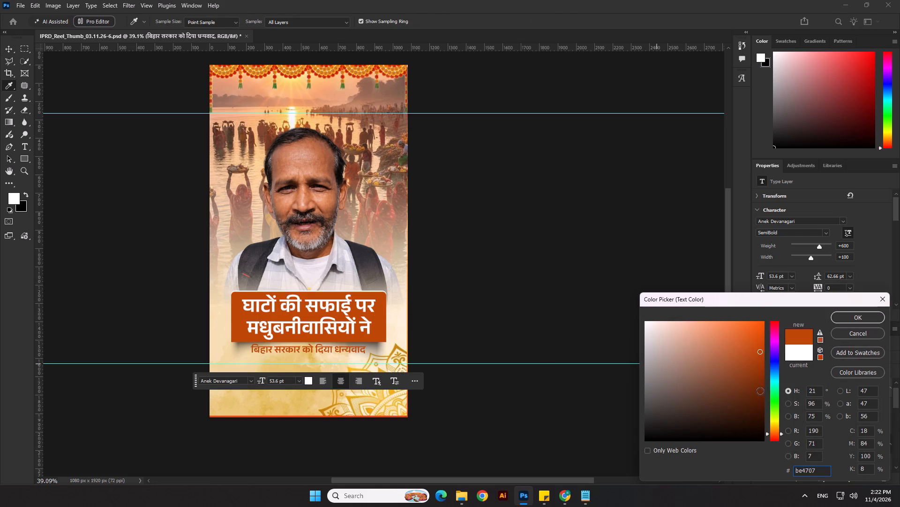
click(760, 391)
click(842, 319)
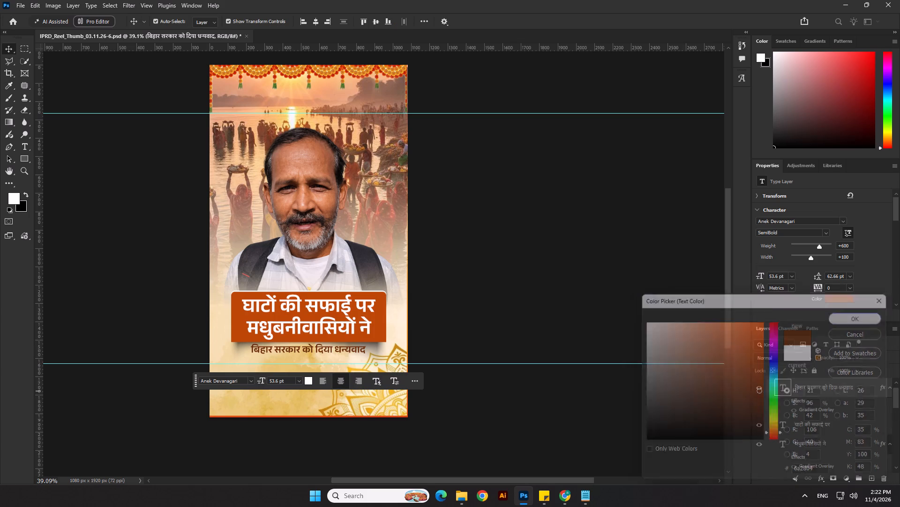
click(472, 329)
Add a mask to Layer 8 and fade it with a black-to-white linear gradient from the canvas bottom up to the headline box's second line.
click(371, 399)
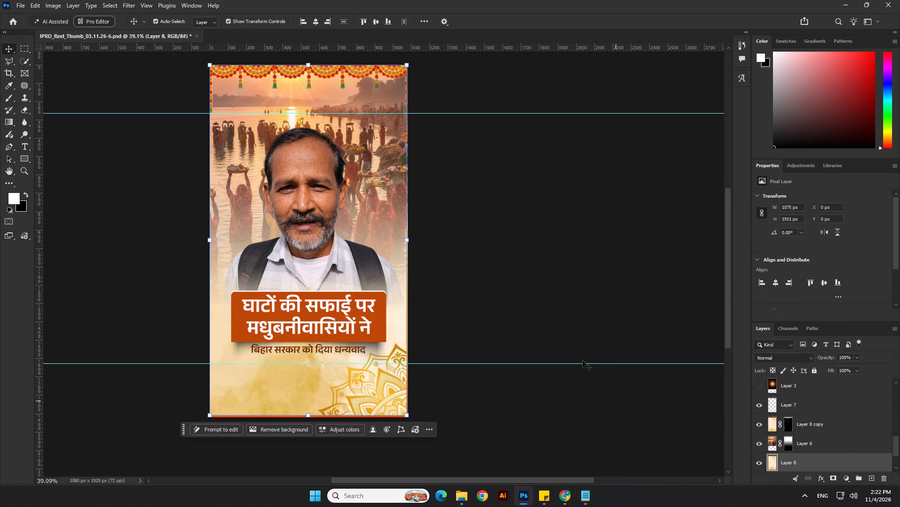
scroll(579, 350, down, 2)
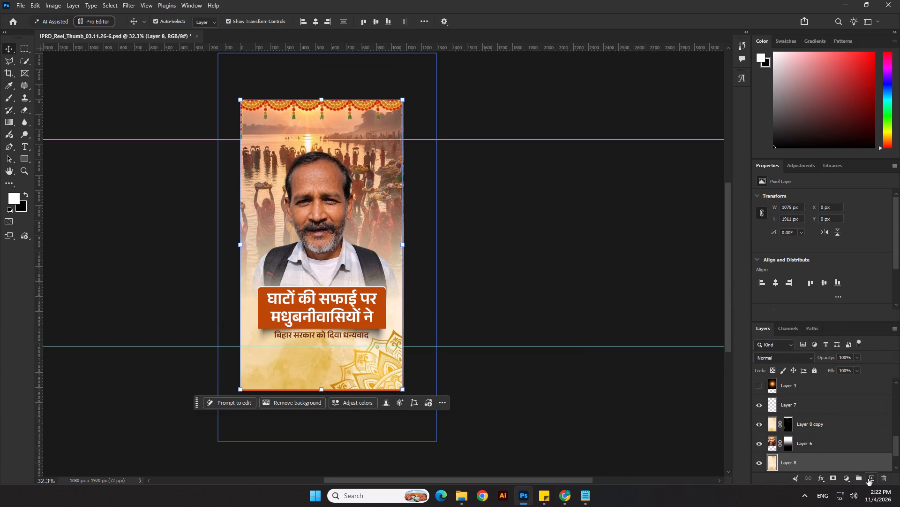
scroll(847, 454, down, 3)
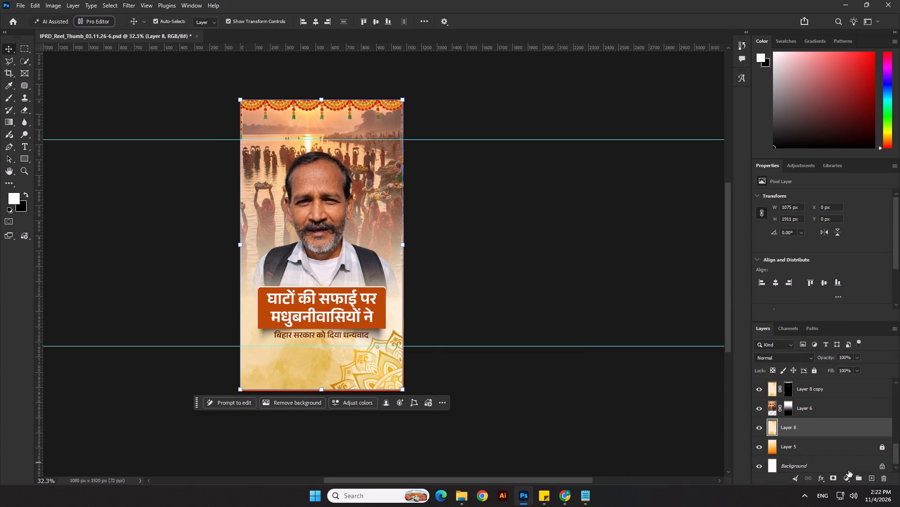
click(834, 479)
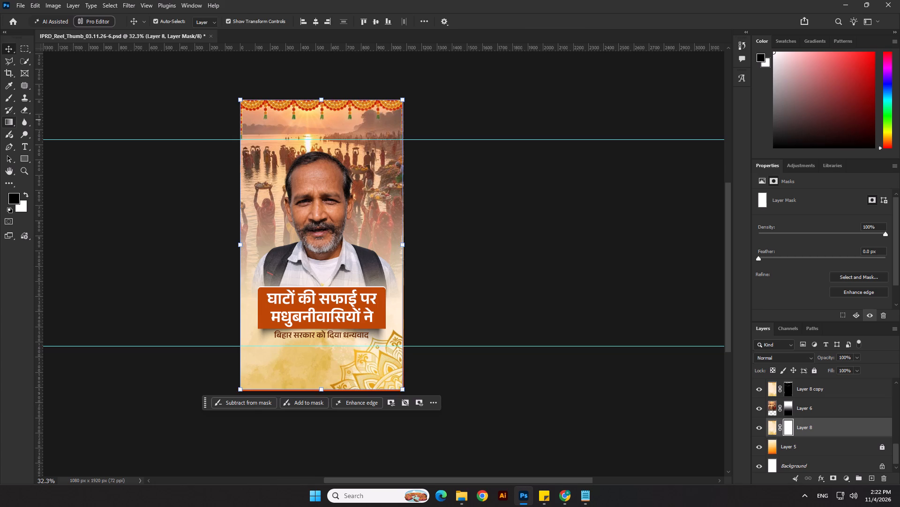
click(7, 121)
drag(309, 392, 307, 301)
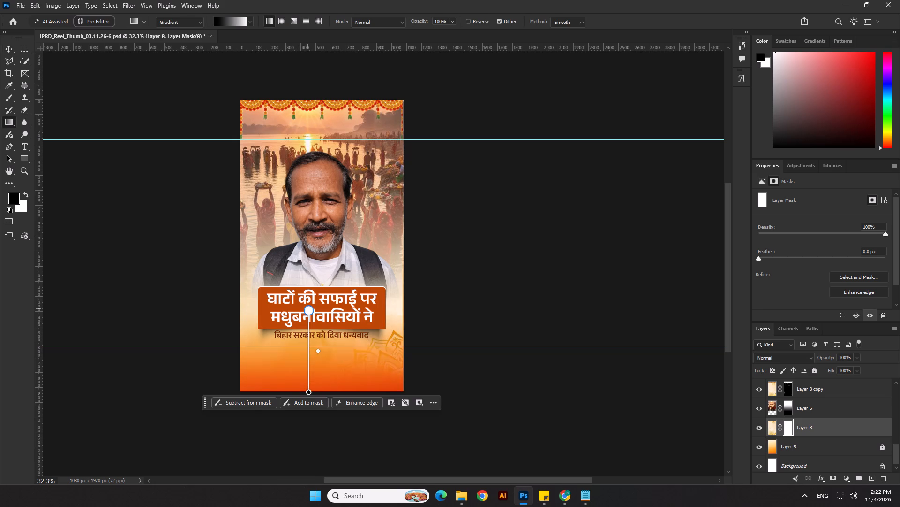
drag(307, 301, 311, 308)
drag(311, 308, 310, 319)
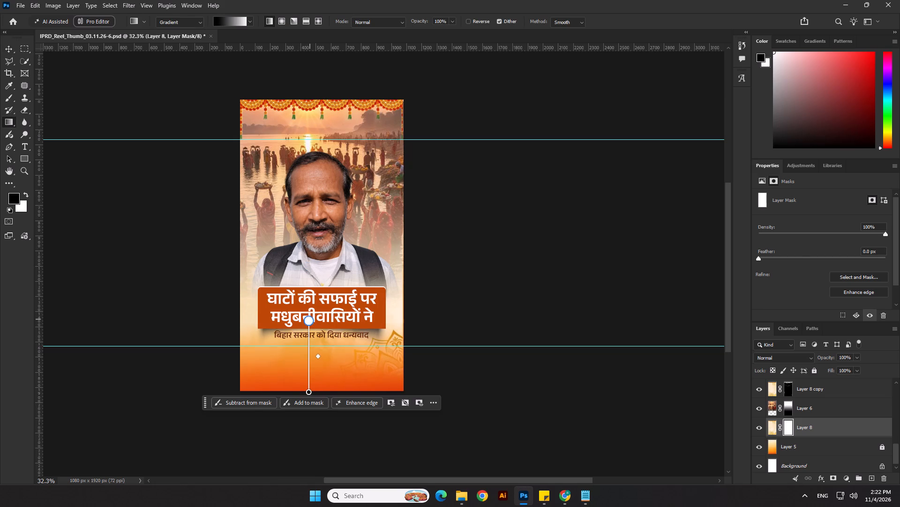
drag(310, 319, 310, 314)
click(9, 48)
click(82, 197)
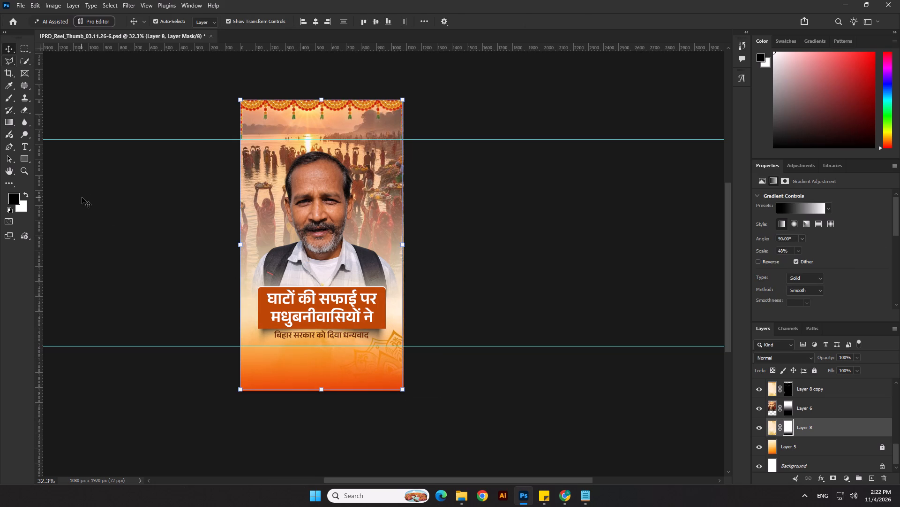
Remove "धन्यवाद" from the subline, leaving the text as "बिहार सरकार को दिया".
scroll(364, 351, up, 12)
double_click(314, 319)
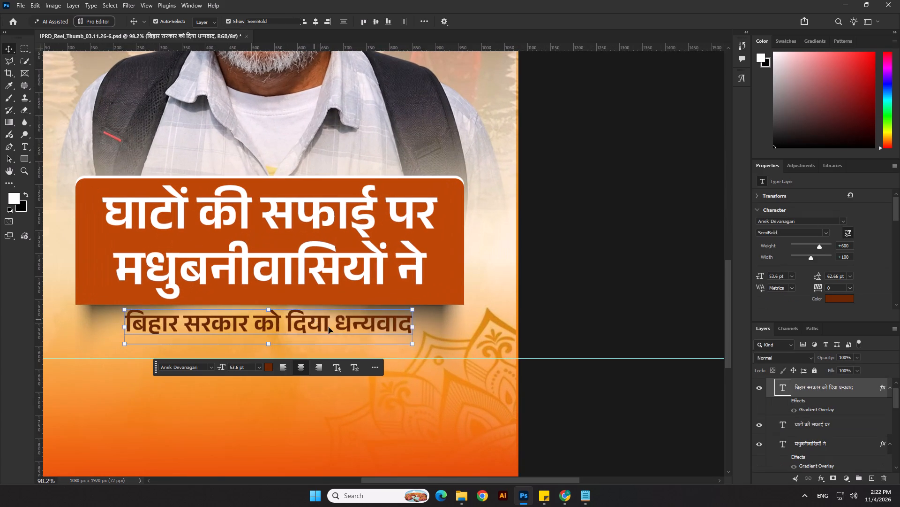
click(339, 327)
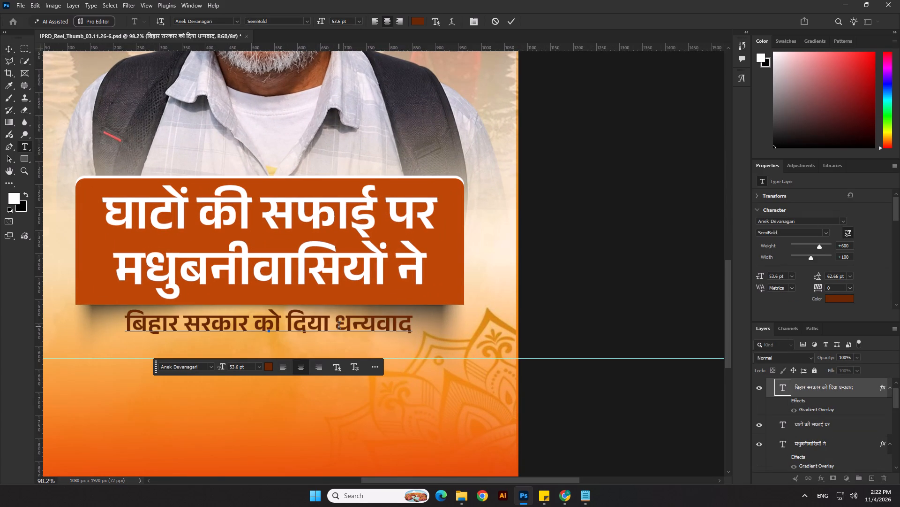
key(BackSpace)
key(Return)
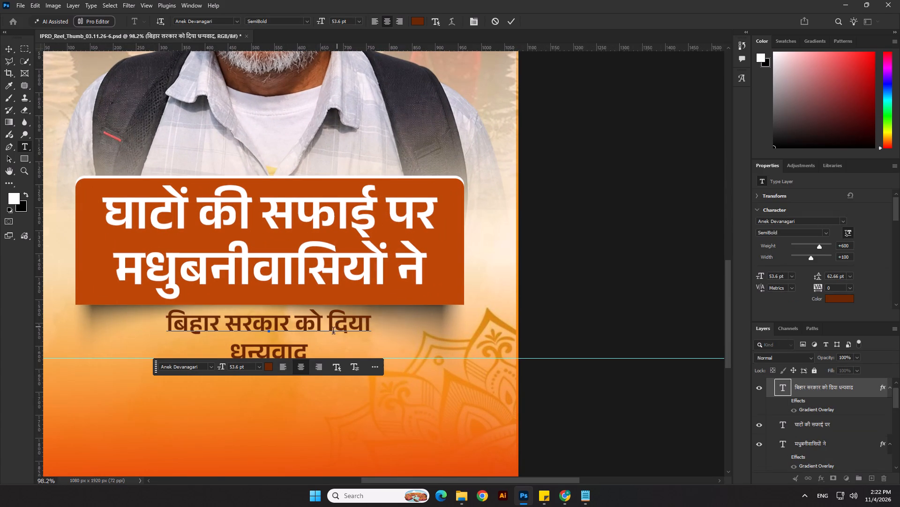
drag(310, 354, 233, 363)
key(BackSpace)
key(BackSpace)
click(512, 25)
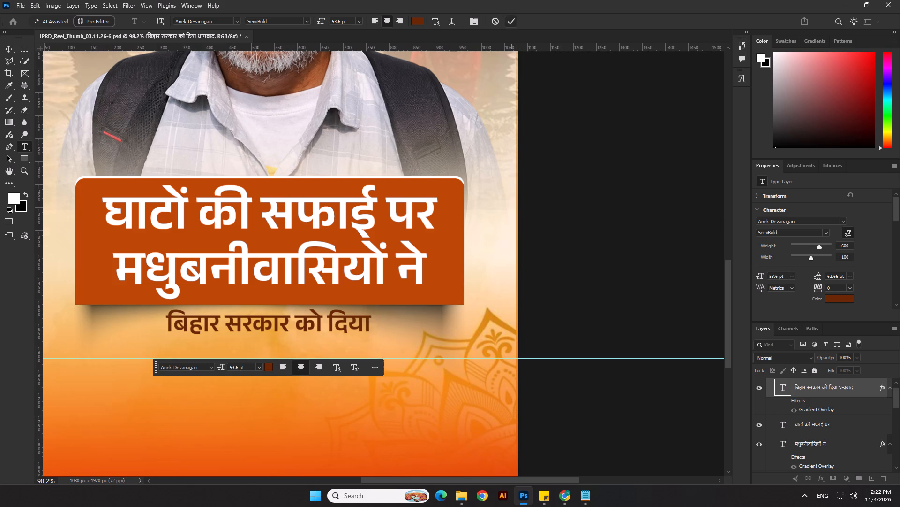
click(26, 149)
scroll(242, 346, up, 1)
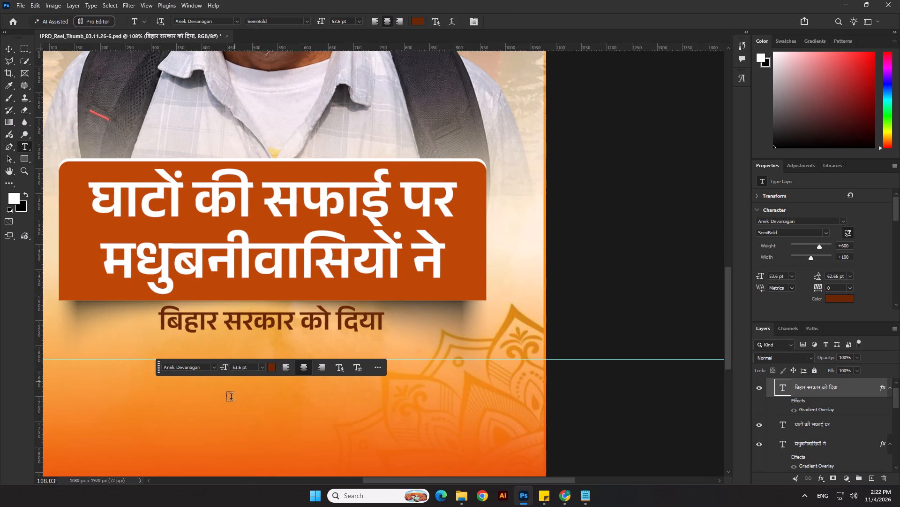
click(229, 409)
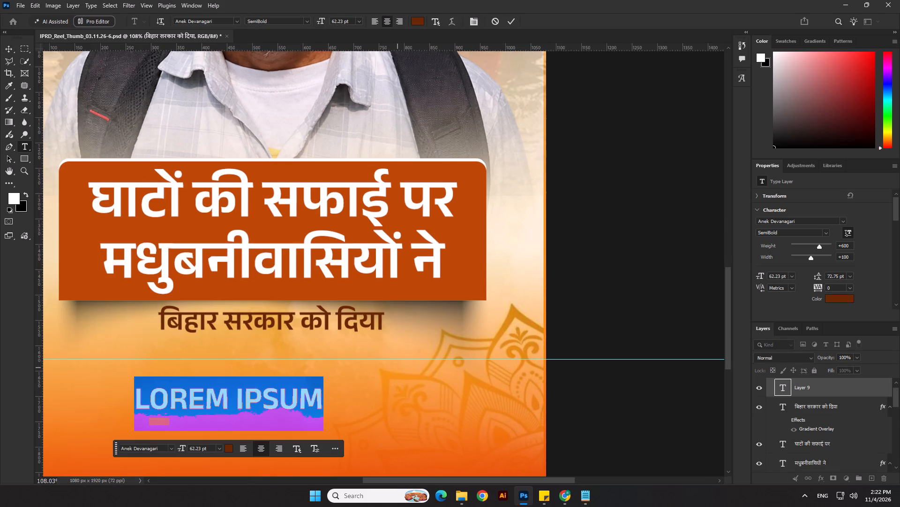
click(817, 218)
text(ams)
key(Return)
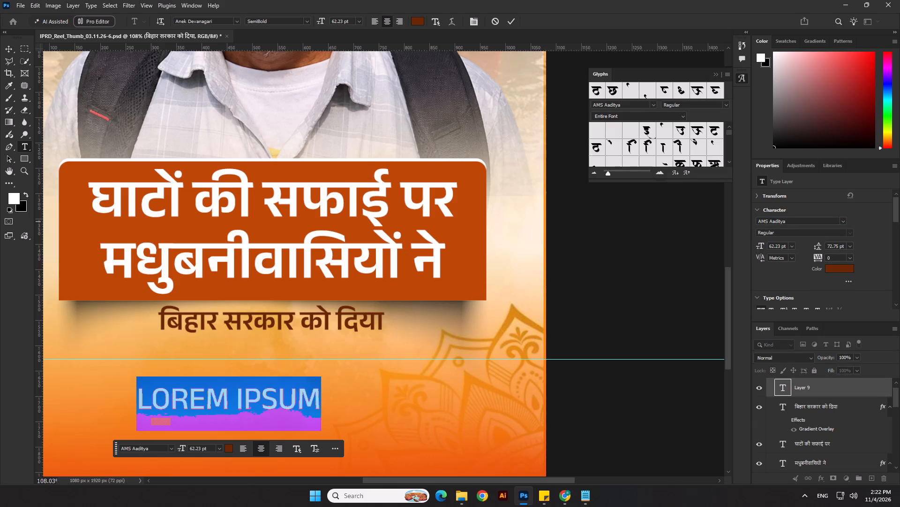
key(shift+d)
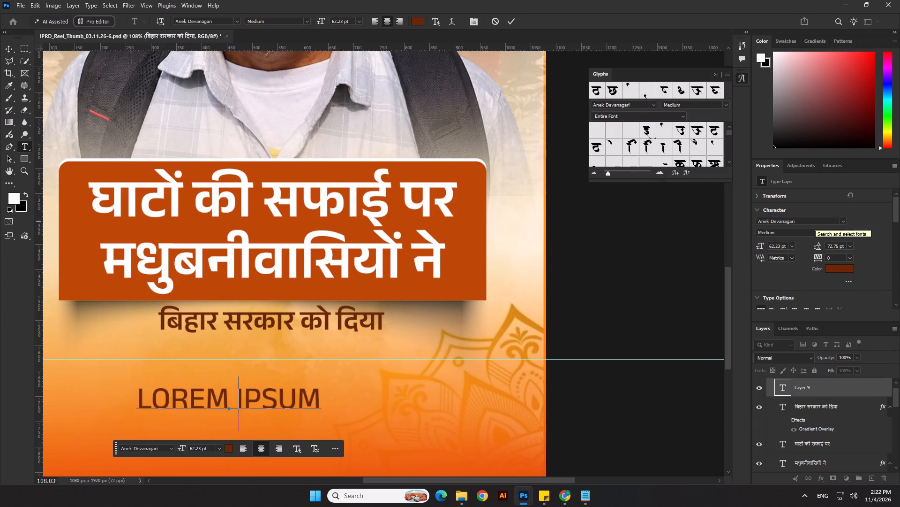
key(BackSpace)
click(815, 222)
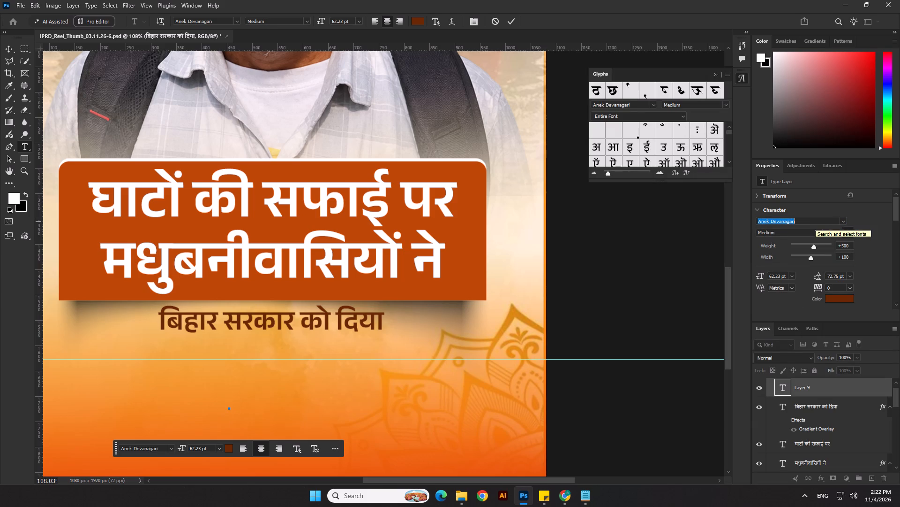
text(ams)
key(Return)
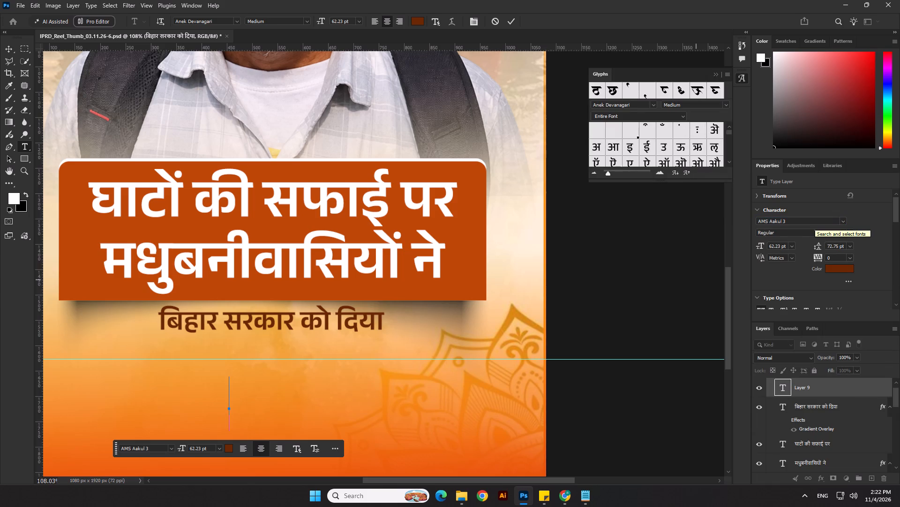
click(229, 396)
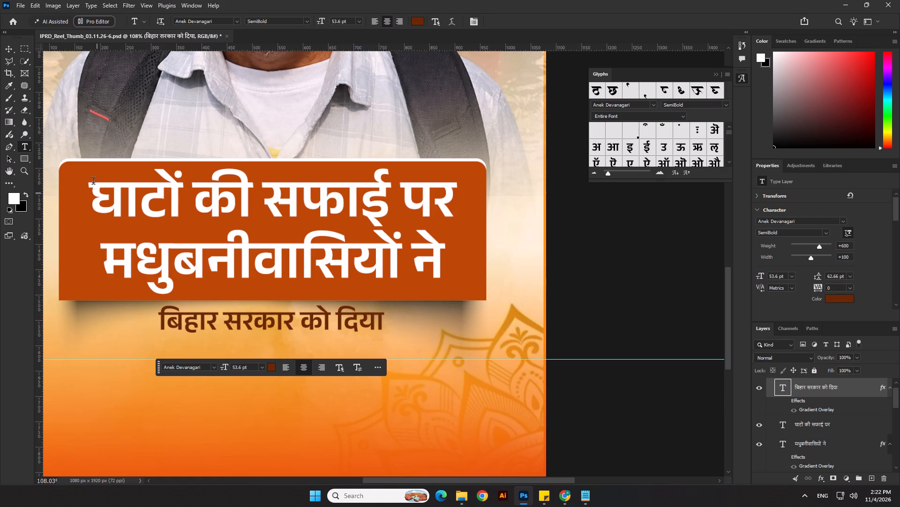
Start a new text below the subline and set its font to AMS Aaditya.
click(247, 421)
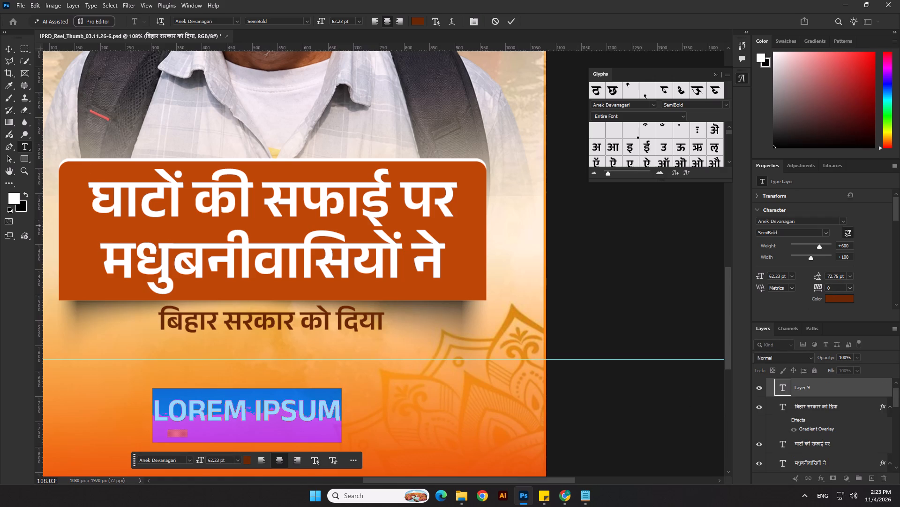
click(842, 221)
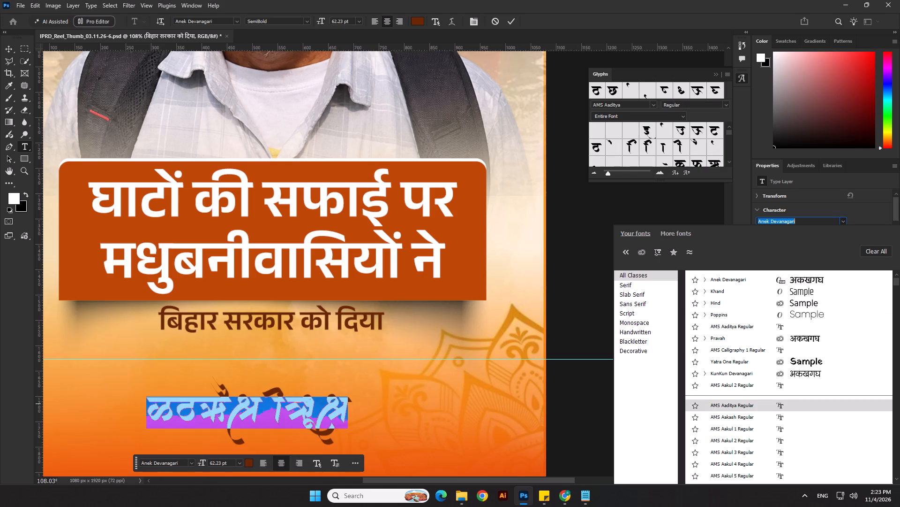
click(765, 404)
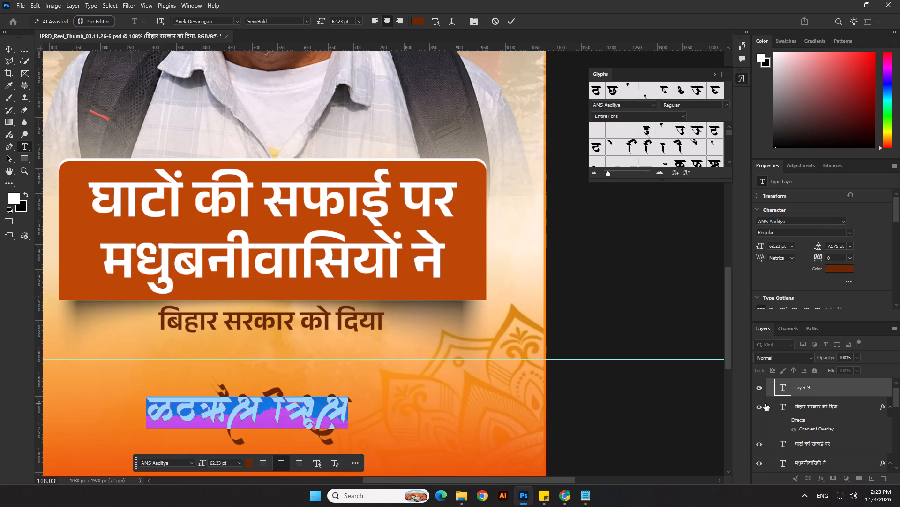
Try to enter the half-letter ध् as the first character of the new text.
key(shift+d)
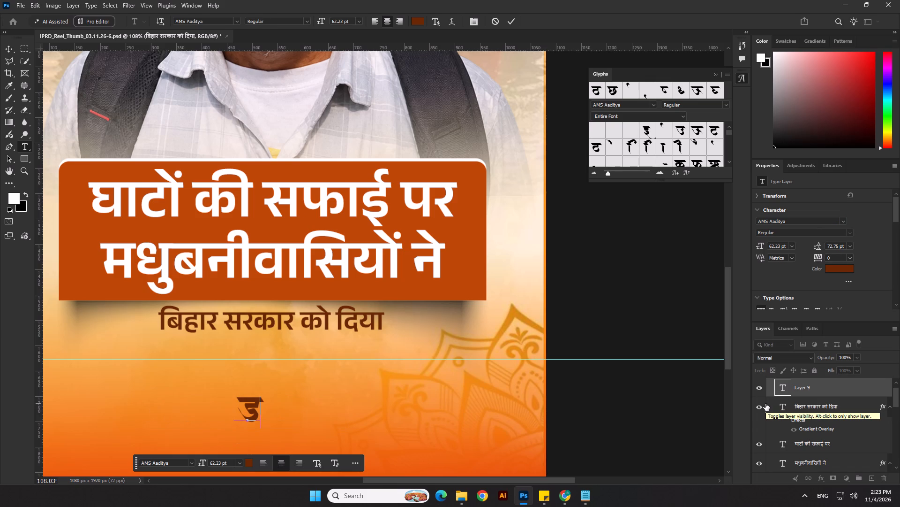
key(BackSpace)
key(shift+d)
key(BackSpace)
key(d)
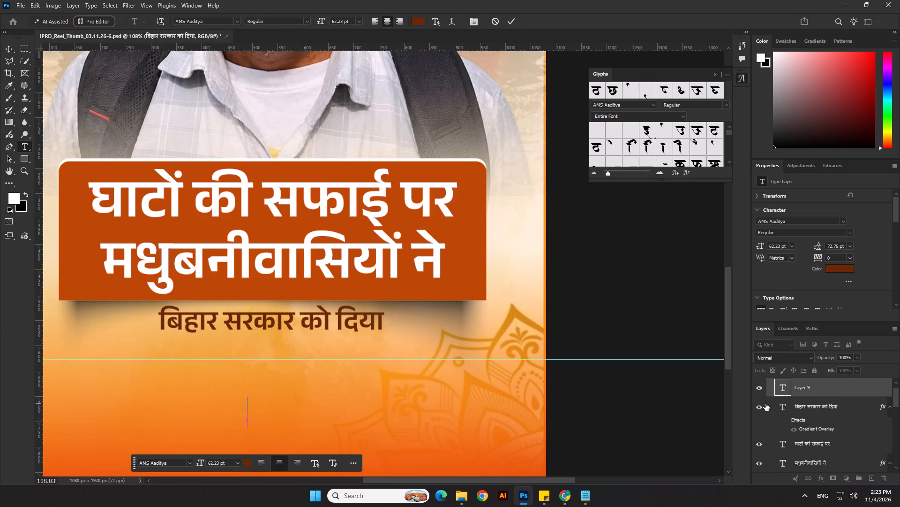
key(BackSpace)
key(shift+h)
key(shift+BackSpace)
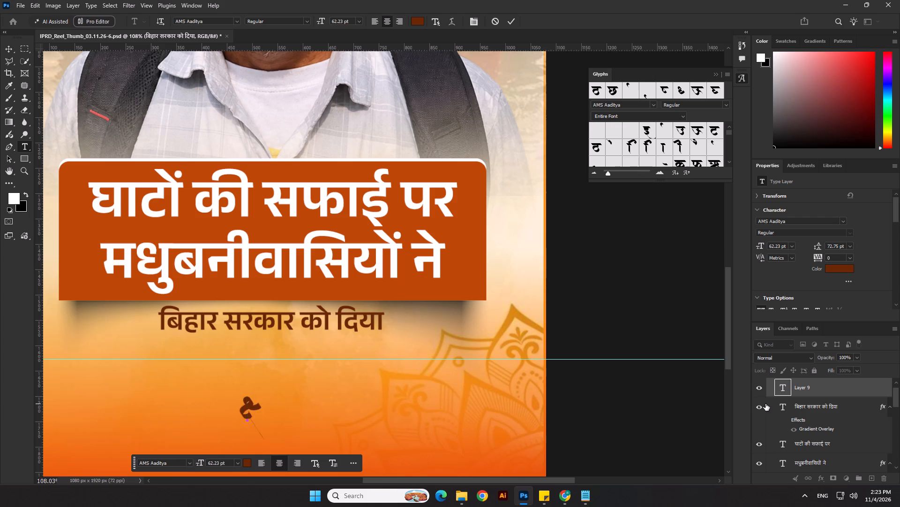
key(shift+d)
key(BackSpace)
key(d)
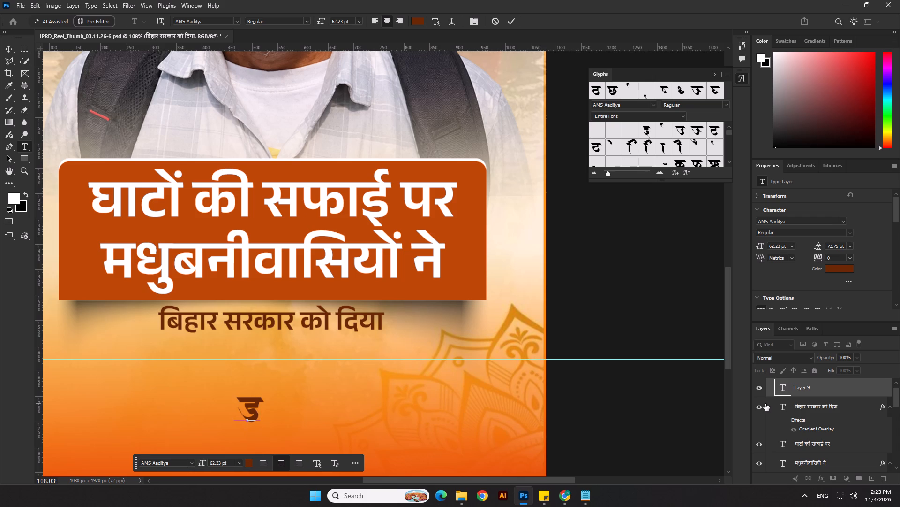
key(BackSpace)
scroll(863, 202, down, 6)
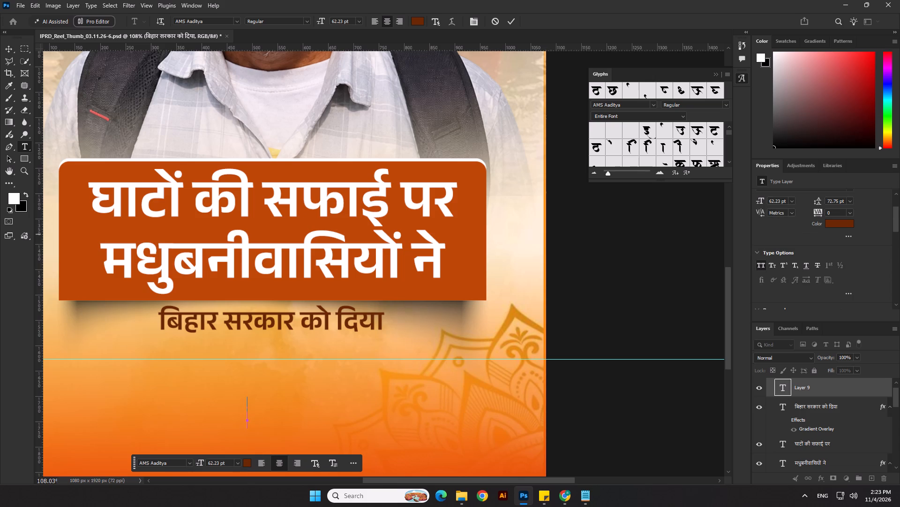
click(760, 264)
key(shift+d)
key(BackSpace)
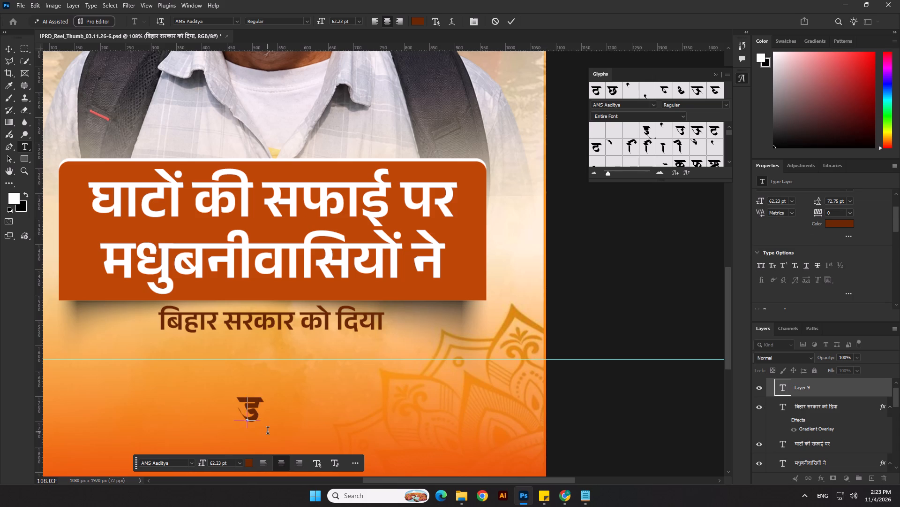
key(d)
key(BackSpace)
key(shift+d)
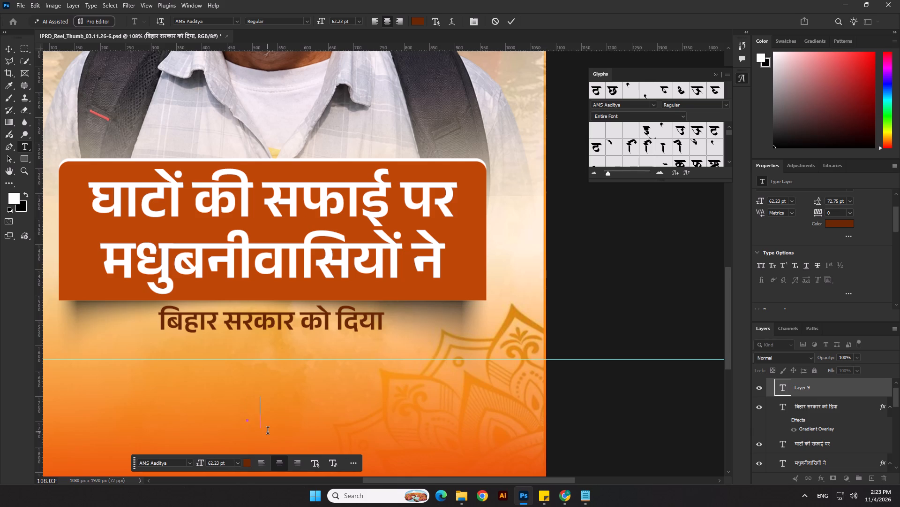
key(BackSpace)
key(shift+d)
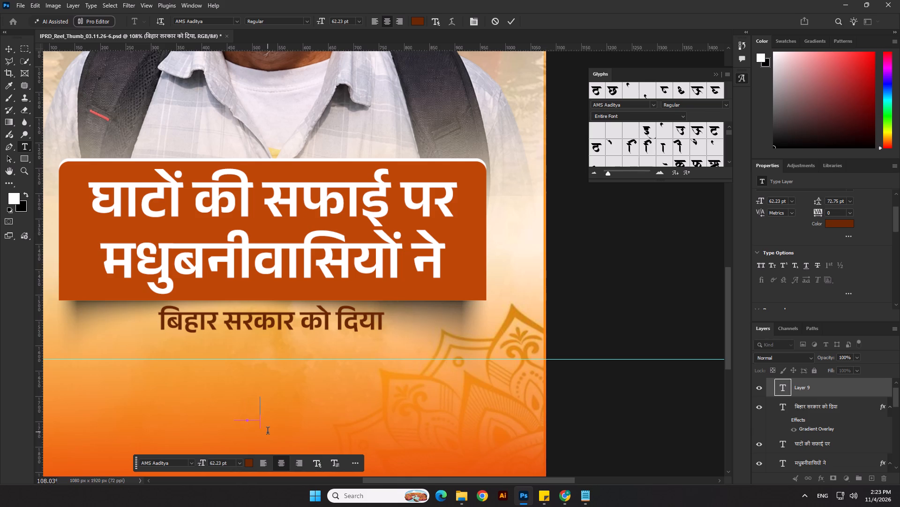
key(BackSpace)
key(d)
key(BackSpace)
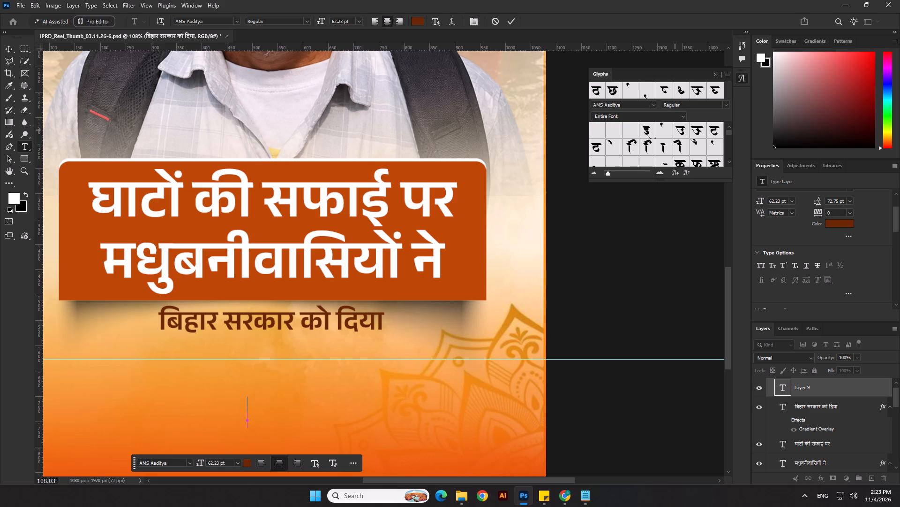
Enter "धन्यवाद" in the new text, starting from the ready-made half-letter ध् glyph, and check the wording against the Notepad copy.
double_click(684, 89)
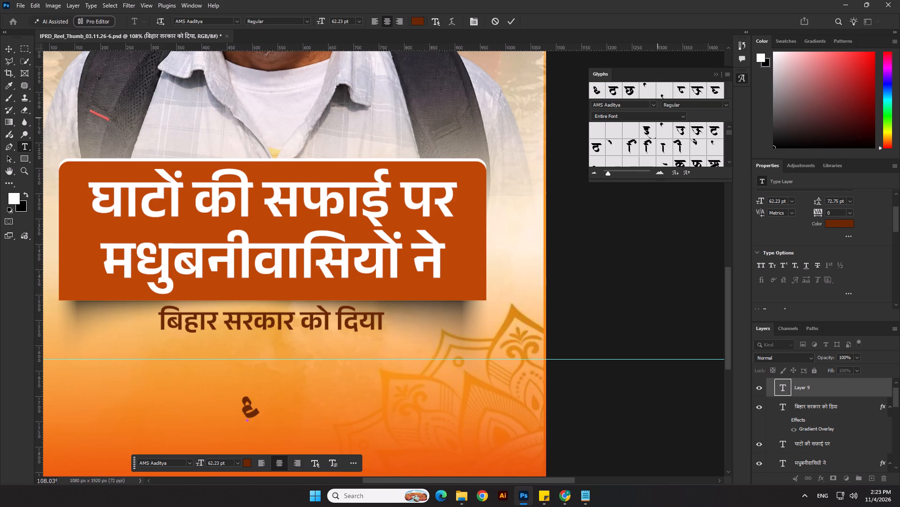
key(a)
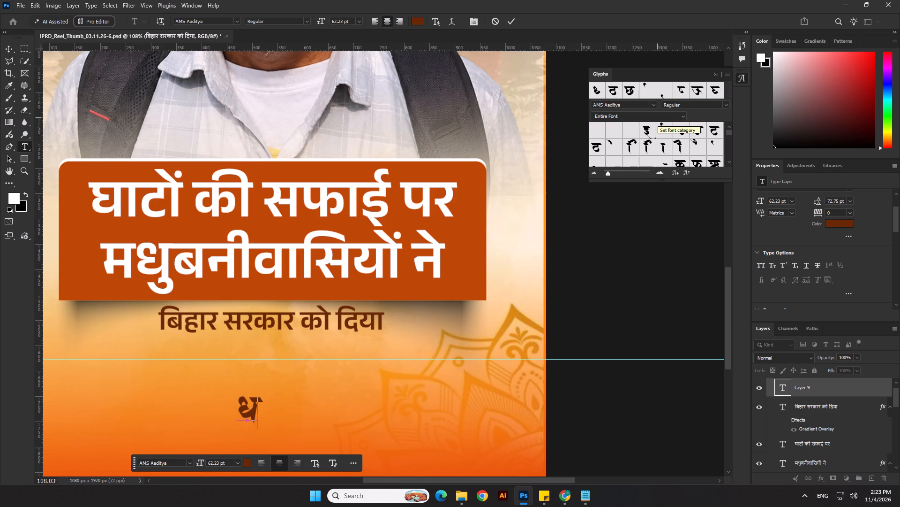
key(n)
text(ya)
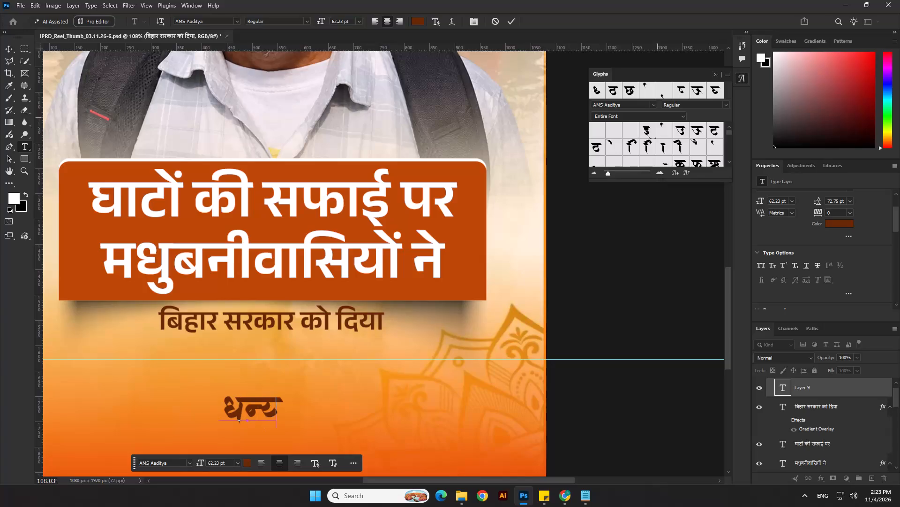
key(a)
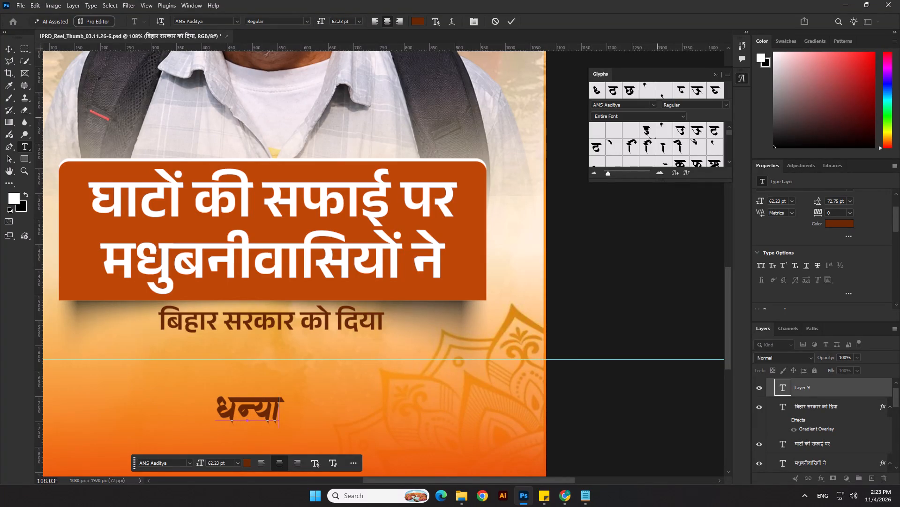
text(vaa)
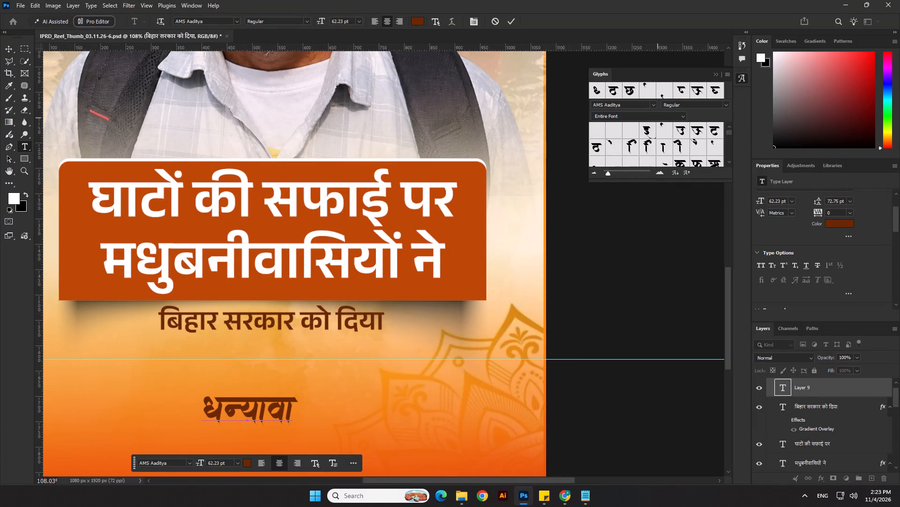
key(BackSpace)
key(BackSpace)
key(BackSpace)
key(BackSpace)
text(vaa)
key(r)
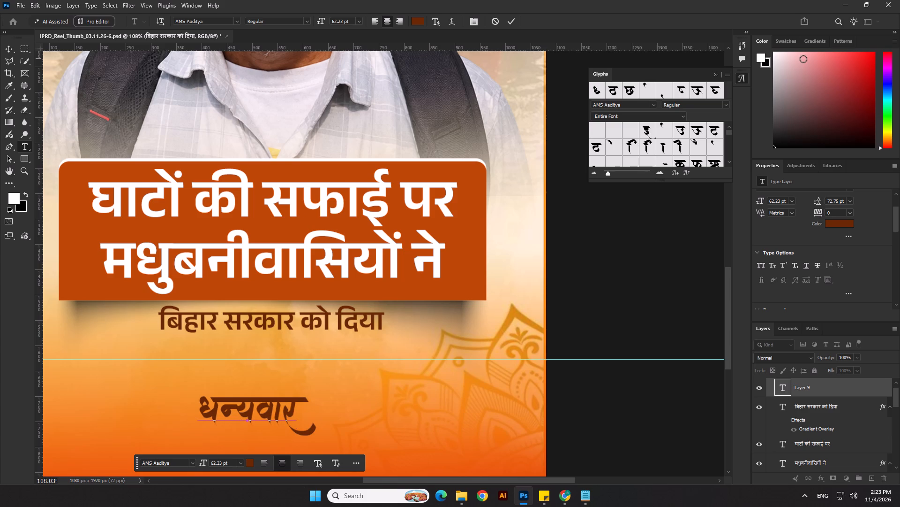
key(BackSpace)
key(d)
key(alt+Tab)
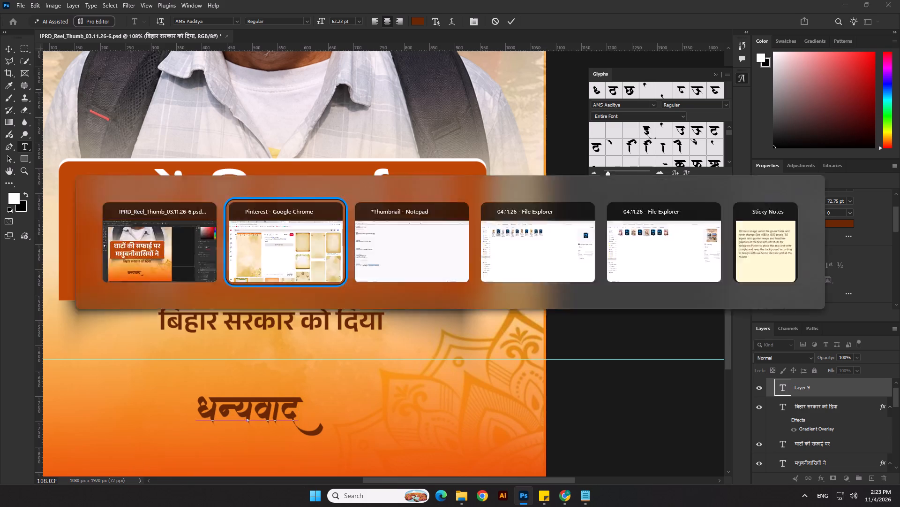
key(alt+Tab)
key(alt+Tab)
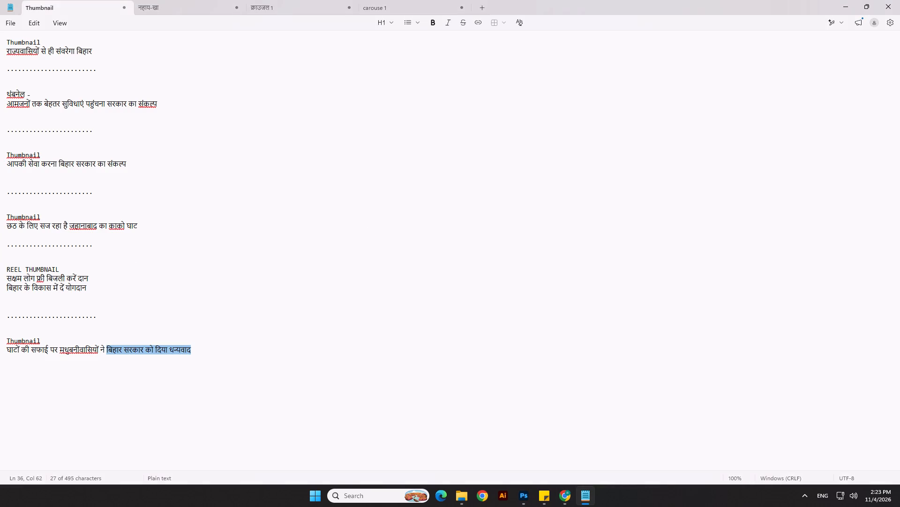
key(alt+Tab)
key(alt+Tab)
key(alt+Tab)
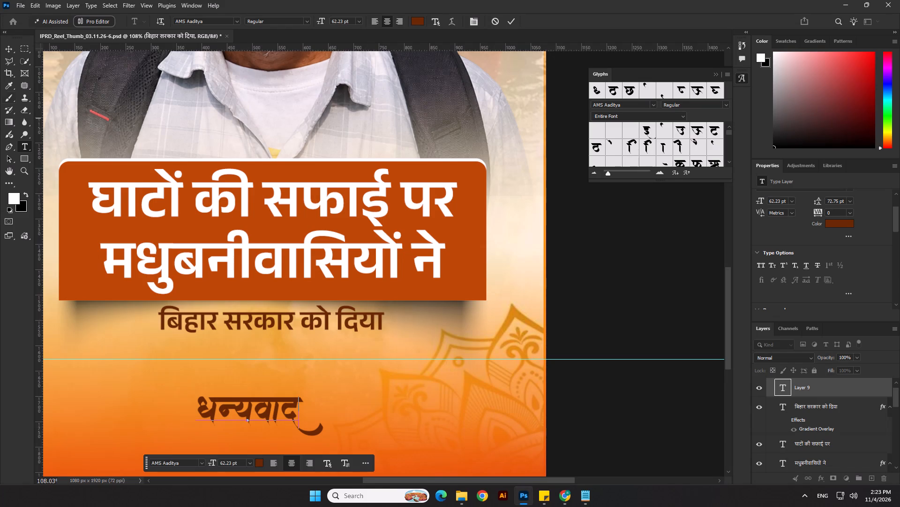
click(7, 48)
Search the fonts for "ams" and pick AMS Aaditya for the "धन्यवाद" text.
scroll(898, 235, down, 3)
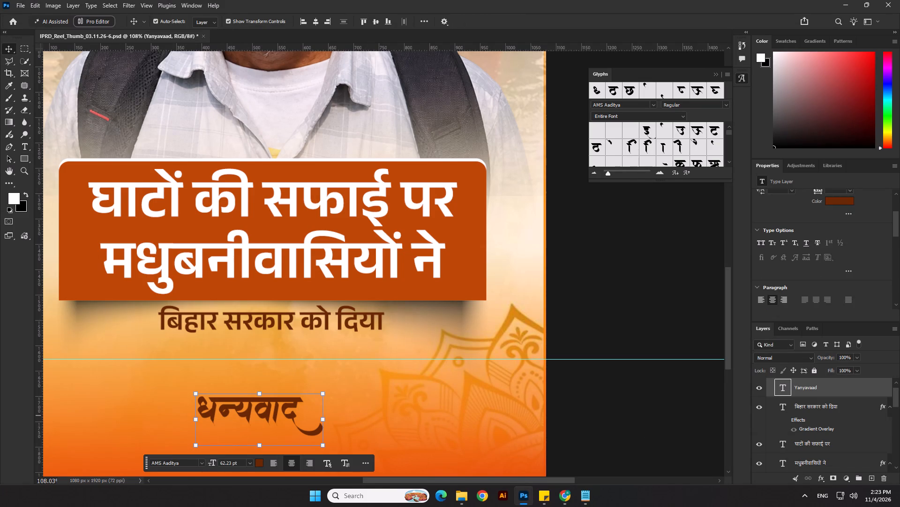
scroll(868, 236, down, 3)
scroll(824, 262, up, 13)
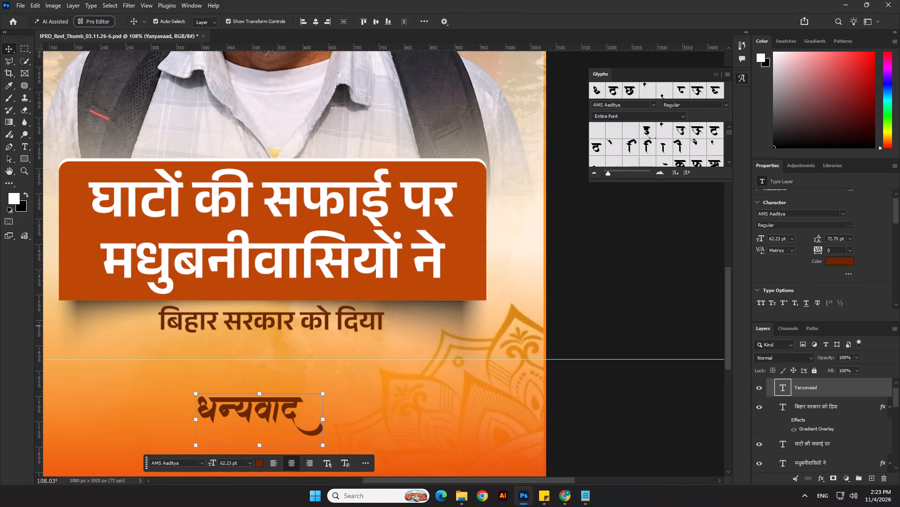
scroll(807, 232, up, 2)
click(817, 220)
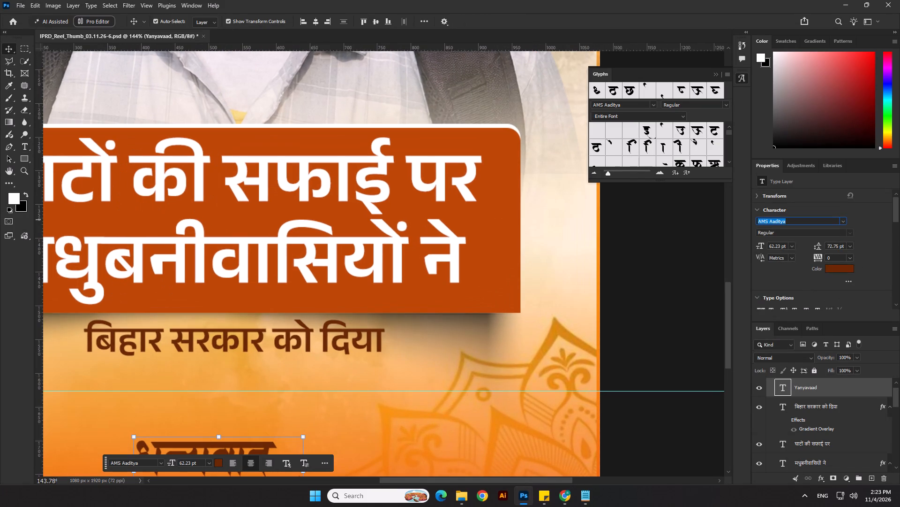
text(ams)
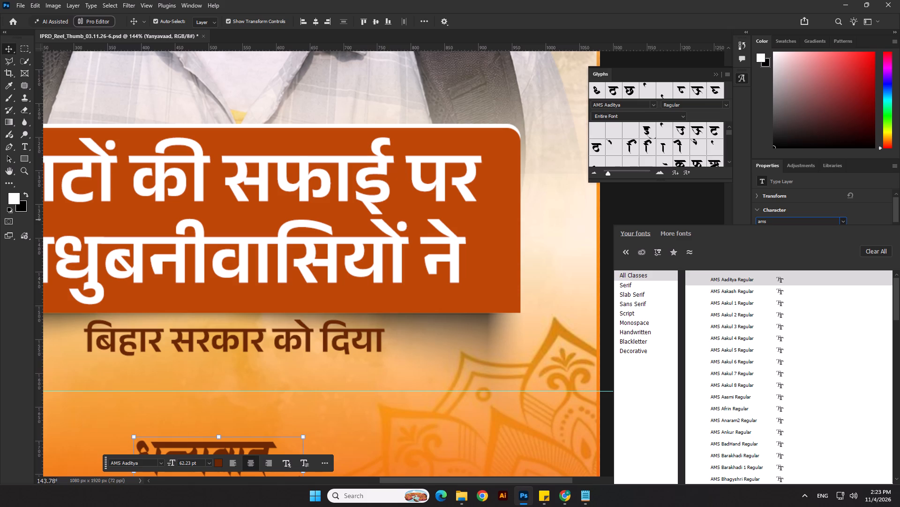
click(750, 281)
Scale "धन्यवाद" to about 243% and place it directly beneath the subline, slightly right of the canvas centre.
scroll(465, 283, down, 8)
drag(335, 361, 346, 315)
drag(348, 330, 372, 343)
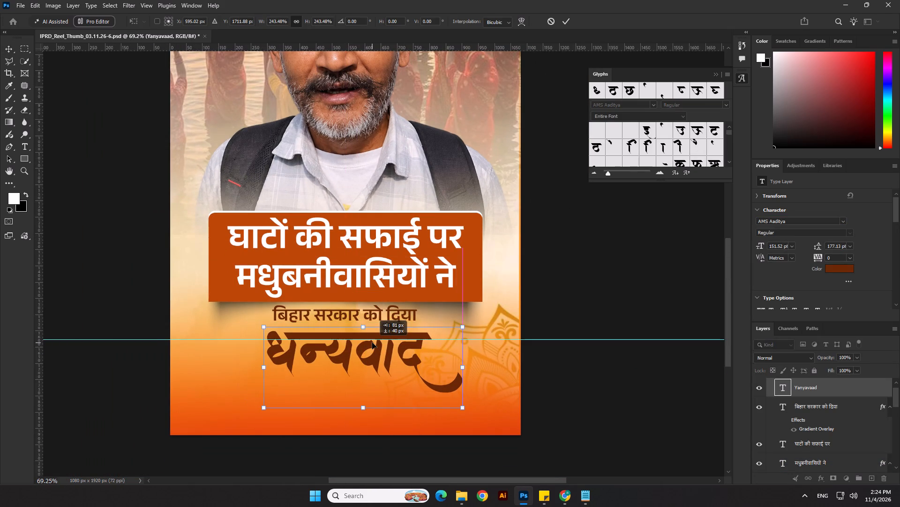
drag(372, 343, 373, 340)
key(Return)
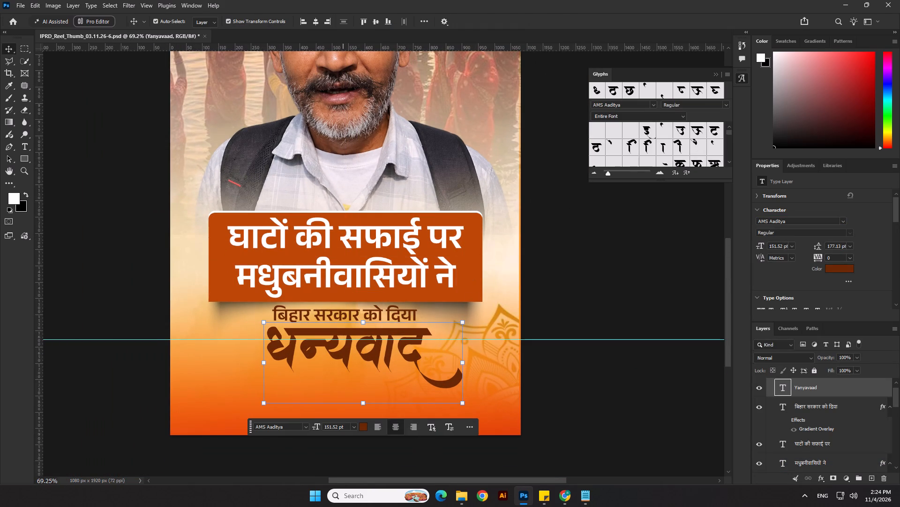
click(316, 20)
click(556, 276)
scroll(443, 303, down, 3)
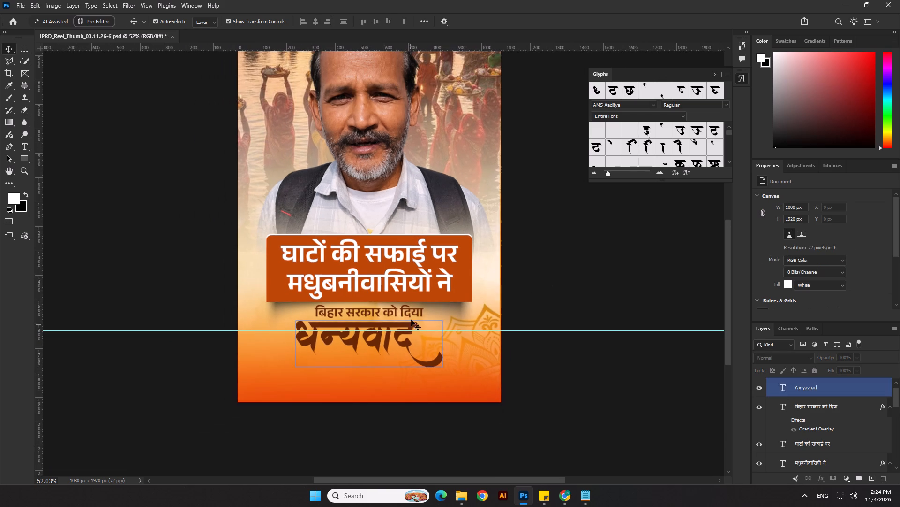
drag(405, 326, 411, 327)
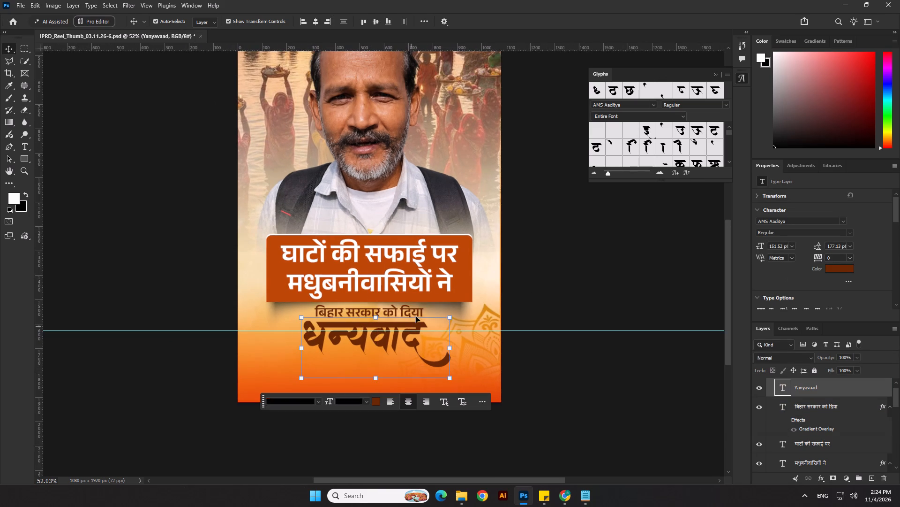
Scale the headline box together with both headline lines to about 84% and move the group up 20 px.
click(471, 251)
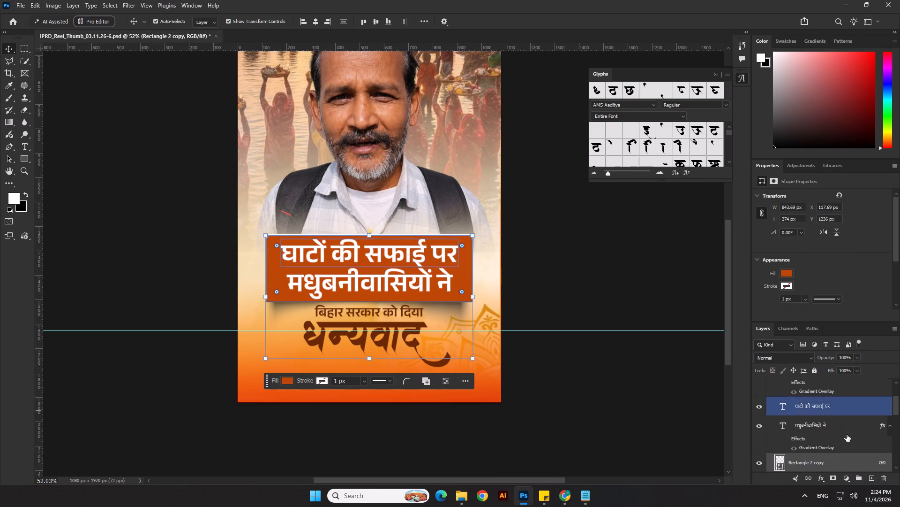
scroll(825, 455, down, 3)
ctrl+click(816, 446)
shift+click(880, 449)
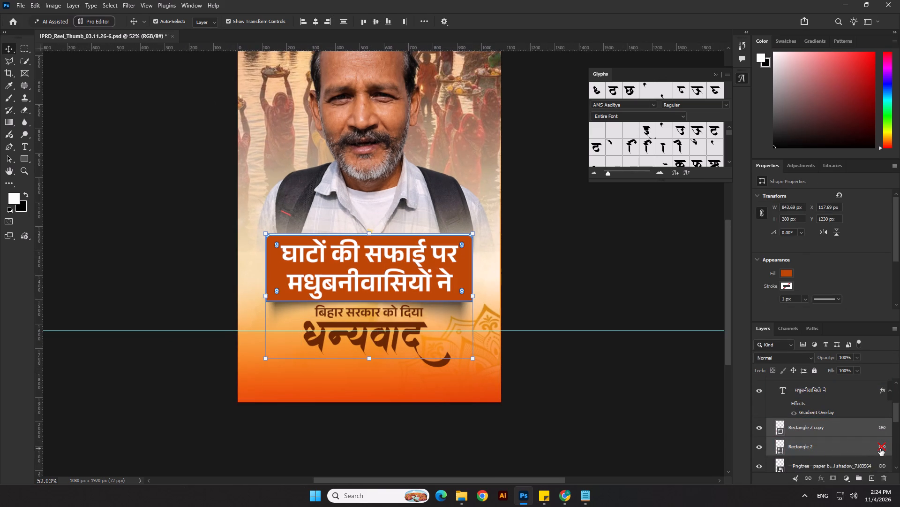
shift+click(425, 287)
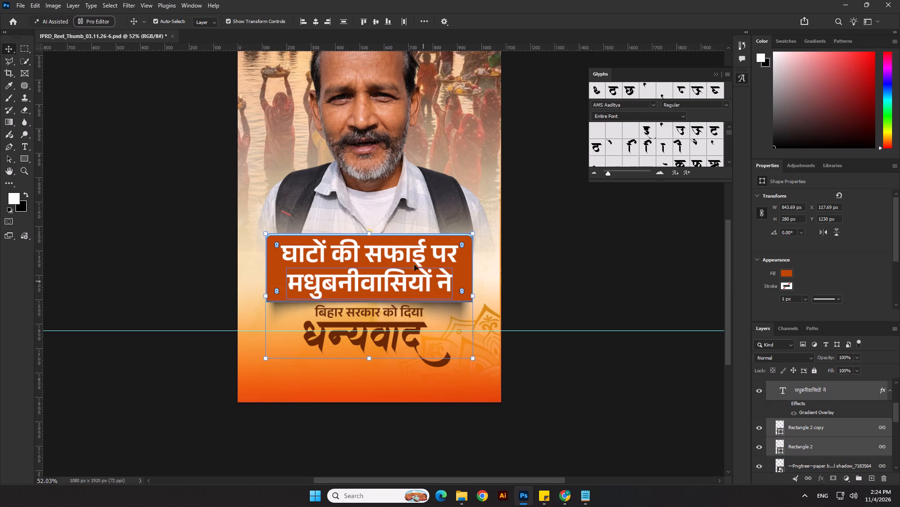
shift+click(413, 258)
drag(366, 363, 367, 354)
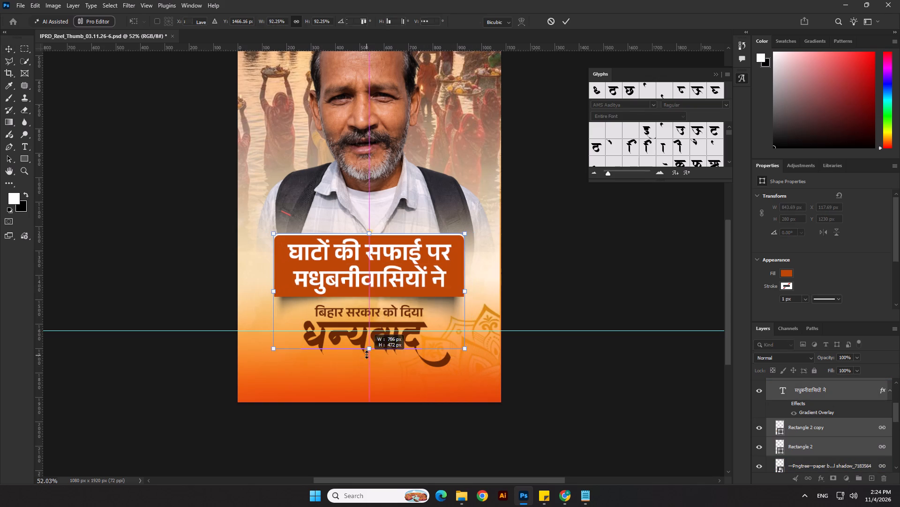
drag(367, 354, 369, 343)
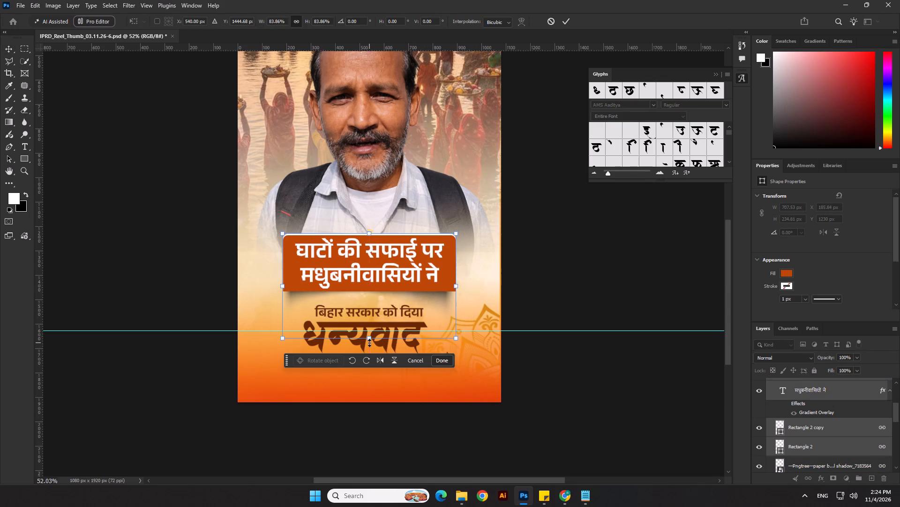
key(shift+Up)
key(shift+Up)
key(Return)
click(611, 269)
Move the subline and "धन्यवाद" up together, about 33 px, so they sit directly beneath the headline box.
scroll(399, 315, up, 1)
click(399, 315)
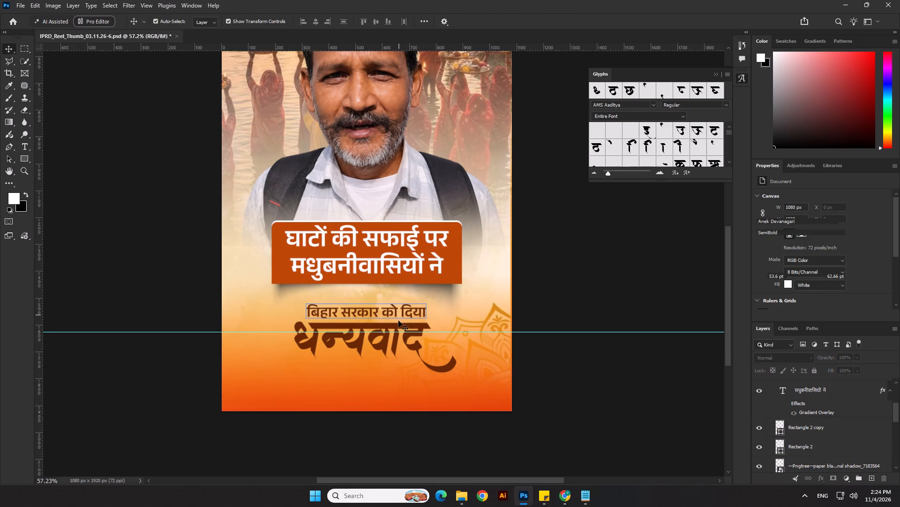
scroll(440, 346, up, 3)
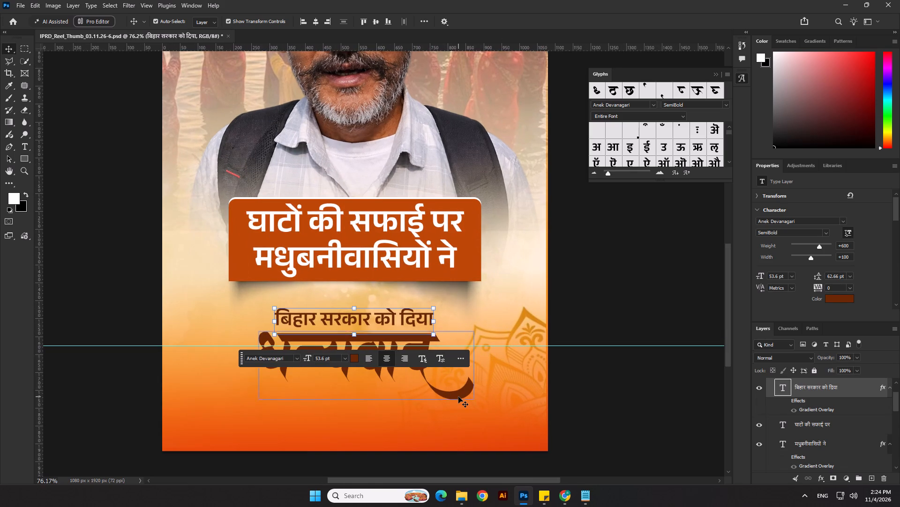
shift+click(458, 397)
drag(462, 397, 464, 375)
scroll(440, 333, down, 5)
key(Return)
click(585, 295)
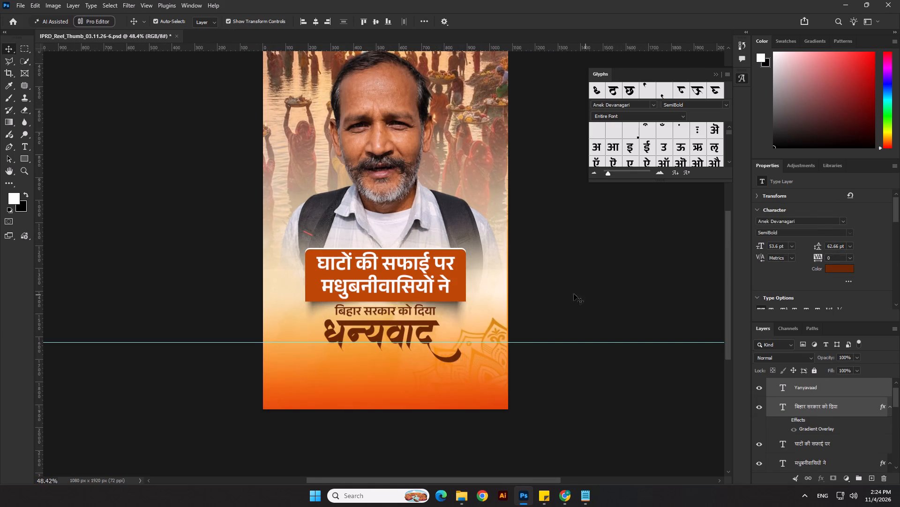
Duplicate the mandala background layer, Layer 8, and flip the copy horizontally so the mandala also decorates the opposite lower corner.
scroll(526, 300, down, 5)
click(608, 262)
scroll(454, 323, up, 2)
click(455, 322)
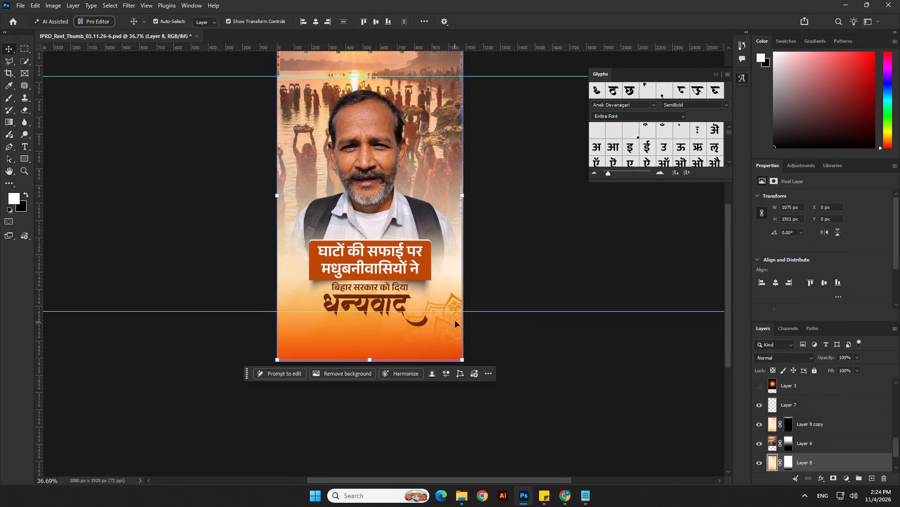
scroll(864, 458, down, 2)
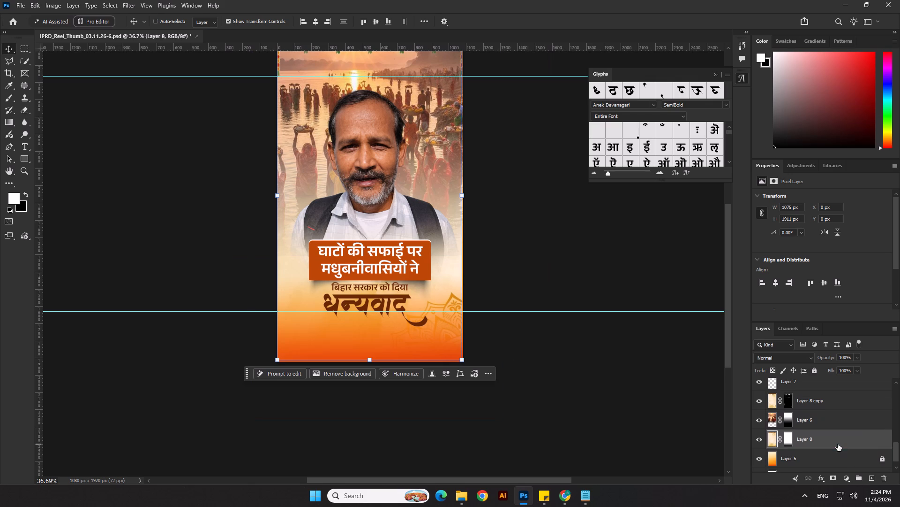
click(764, 441)
click(764, 441)
click(850, 443)
key(ctrl+c)
key(ctrl+v)
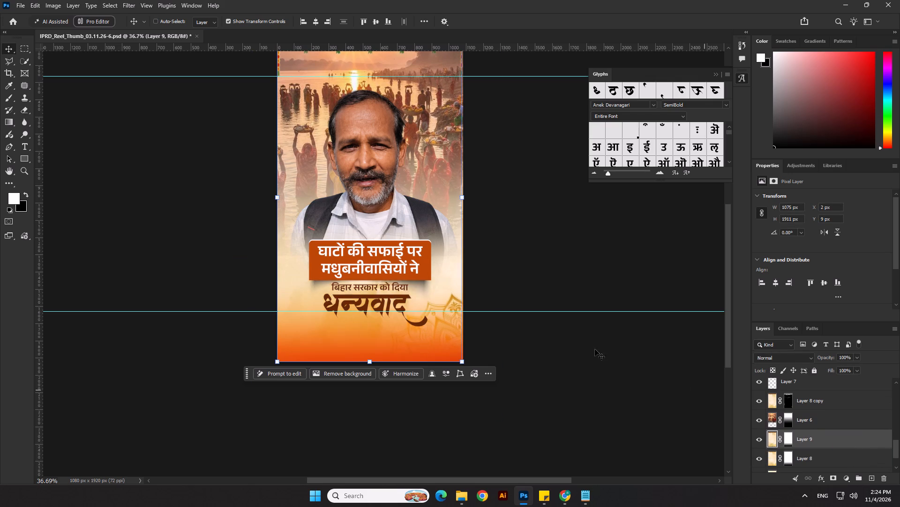
key(ctrl+t)
right_click(455, 297)
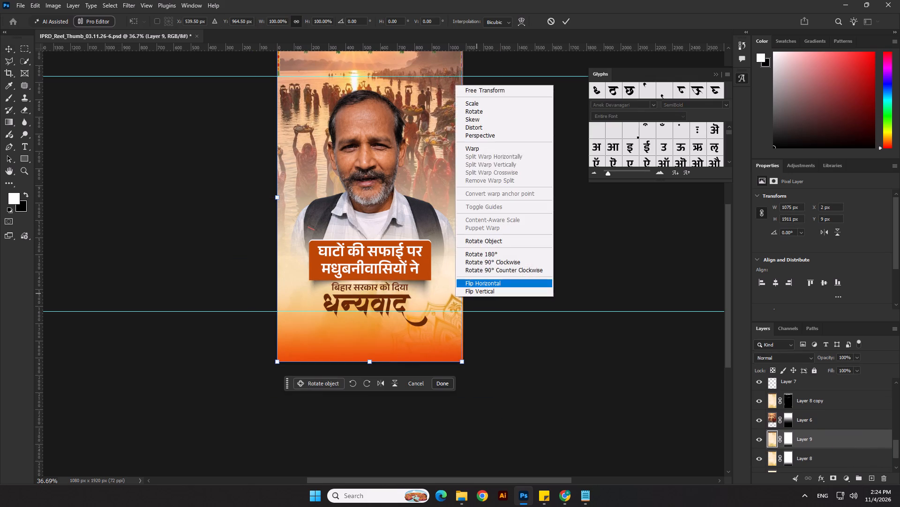
click(480, 284)
key(Return)
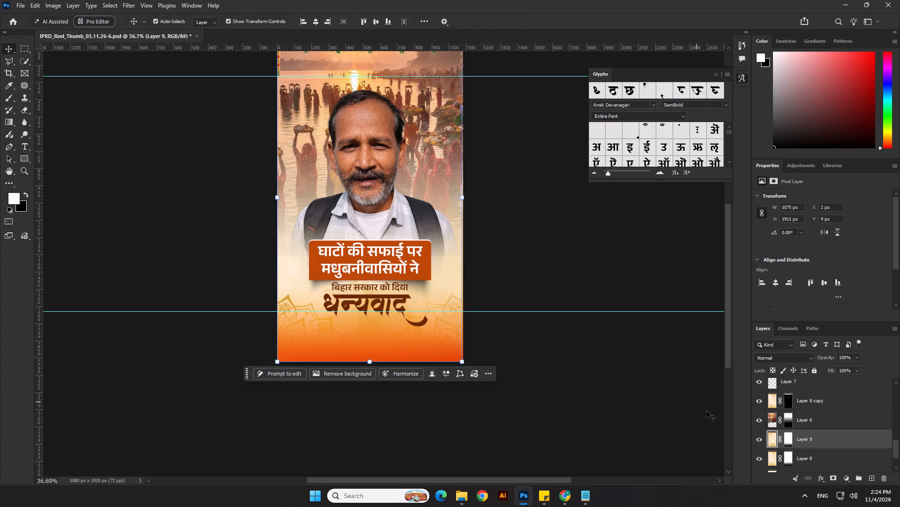
Paint black on the flipped copy's layer mask with a 1200 px brush, hiding its upper and opposite areas while keeping the lower-left mandala.
click(792, 440)
click(5, 98)
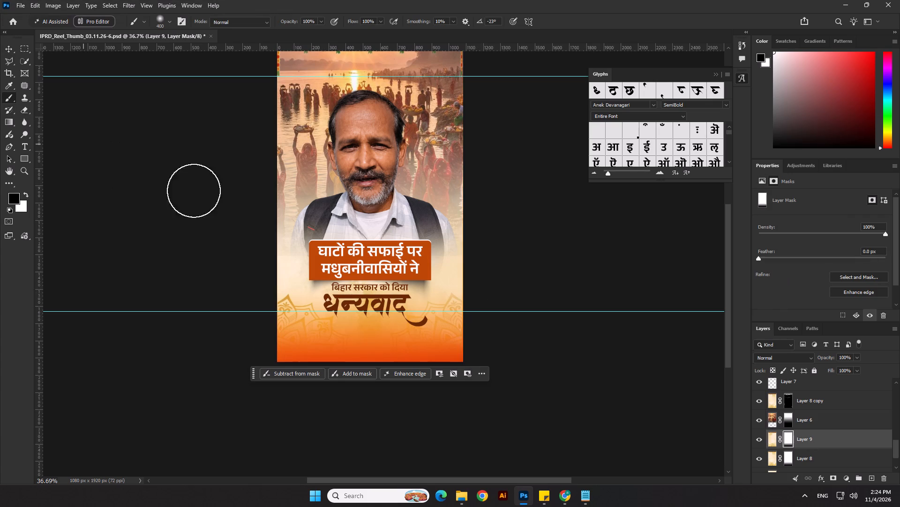
scroll(260, 213, down, 4)
key(bracketleft)
key(bracketleft)
key(bracketleft)
key(bracketleft)
key(bracketleft)
key(bracketleft)
key(bracketleft)
key(bracketleft)
key(bracketleft)
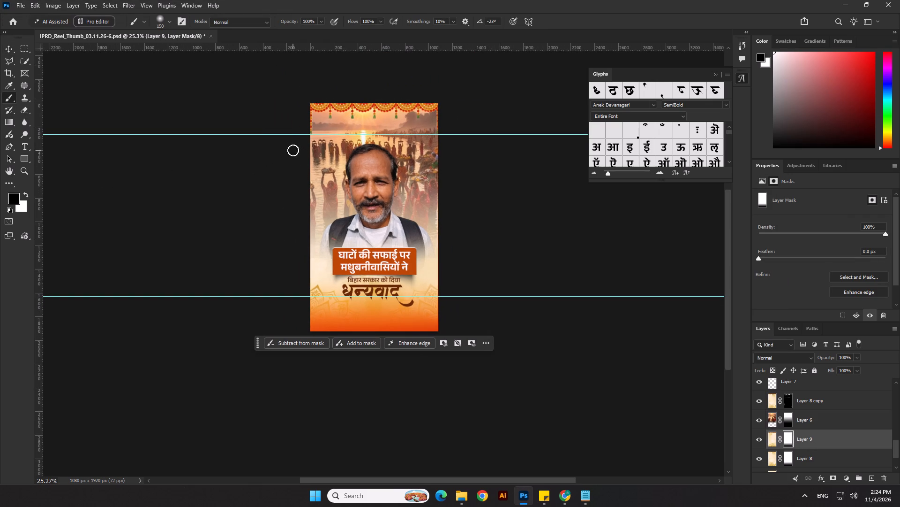
key(bracketright)
key(bracketright)
key(bracketright)
key(bracketright)
key(bracketright)
key(bracketright)
key(bracketright)
key(bracketright)
key(bracketright)
key(bracketright)
key(bracketright)
key(bracketright)
key(bracketright)
key(bracketright)
key(bracketright)
key(bracketright)
key(bracketright)
drag(301, 143, 458, 119)
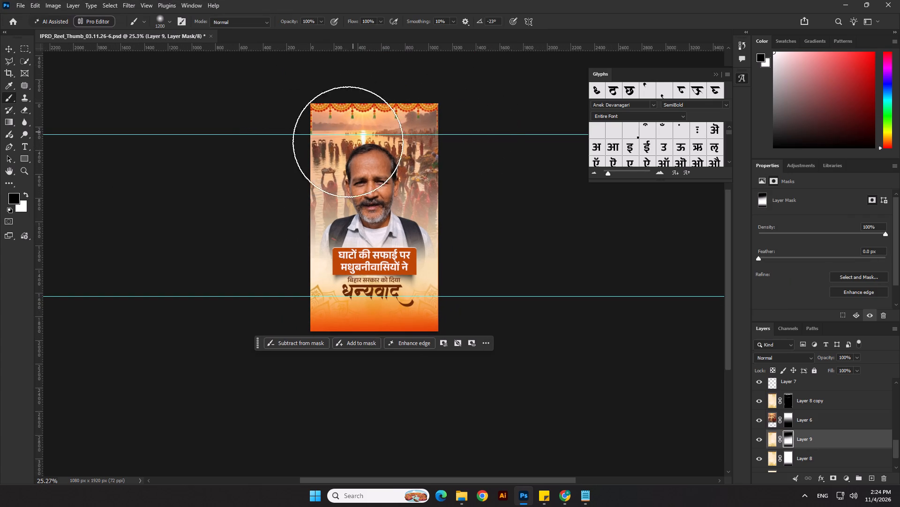
drag(338, 168, 334, 204)
drag(326, 212, 319, 220)
drag(317, 225, 313, 248)
click(313, 256)
key(ctrl+z)
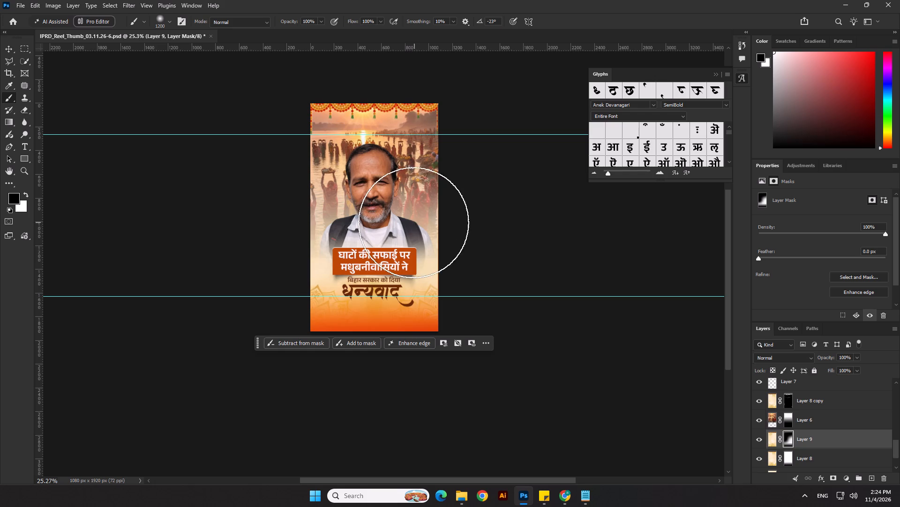
click(387, 221)
double_click(316, 218)
drag(318, 217, 557, 179)
drag(486, 169, 505, 161)
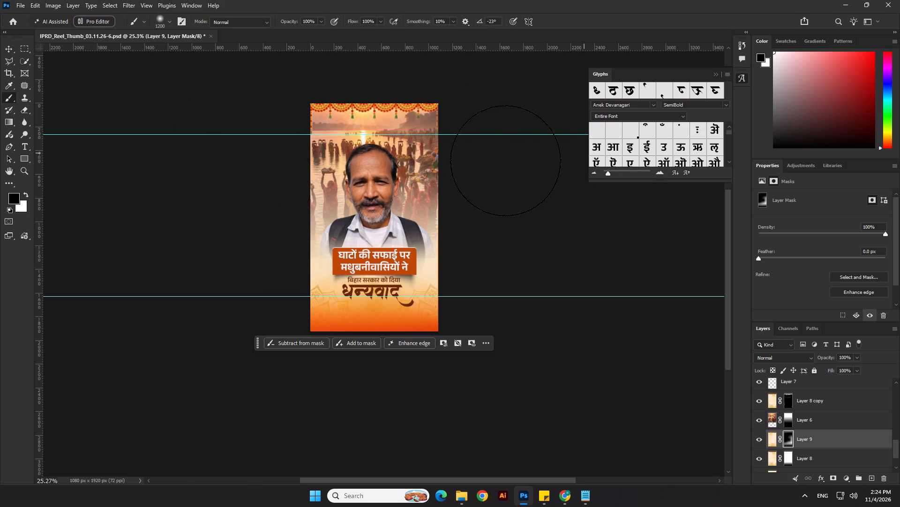
drag(505, 161, 510, 165)
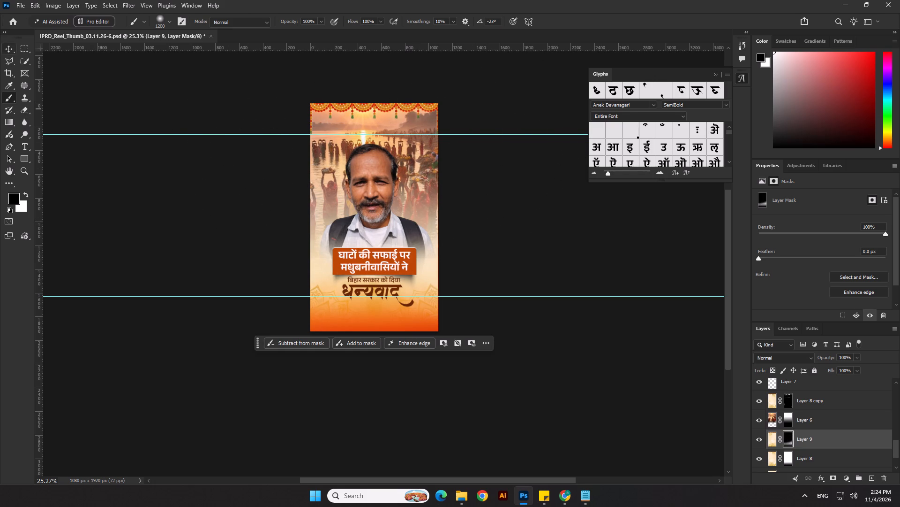
click(7, 46)
click(90, 175)
Make Layer 3, the glowing light layer below the man cutout, visible.
scroll(790, 410, down, 6)
scroll(785, 424, up, 5)
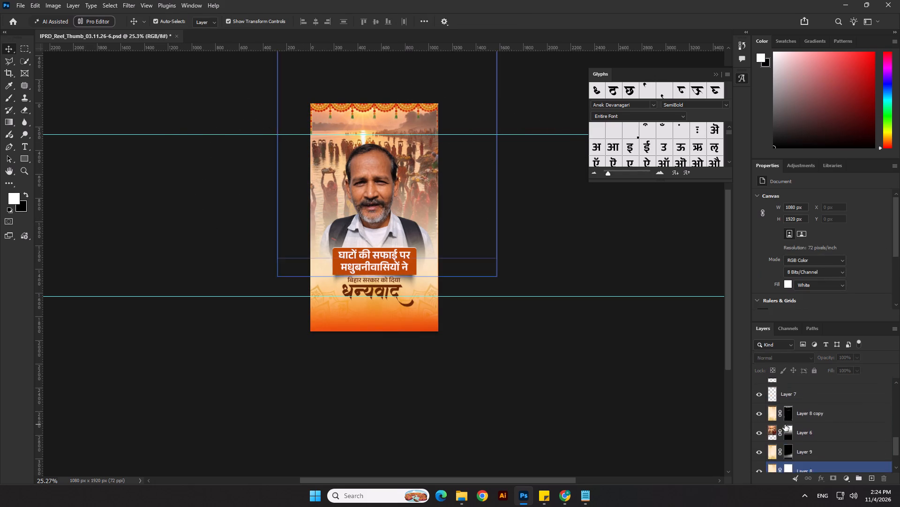
scroll(785, 424, up, 3)
click(760, 419)
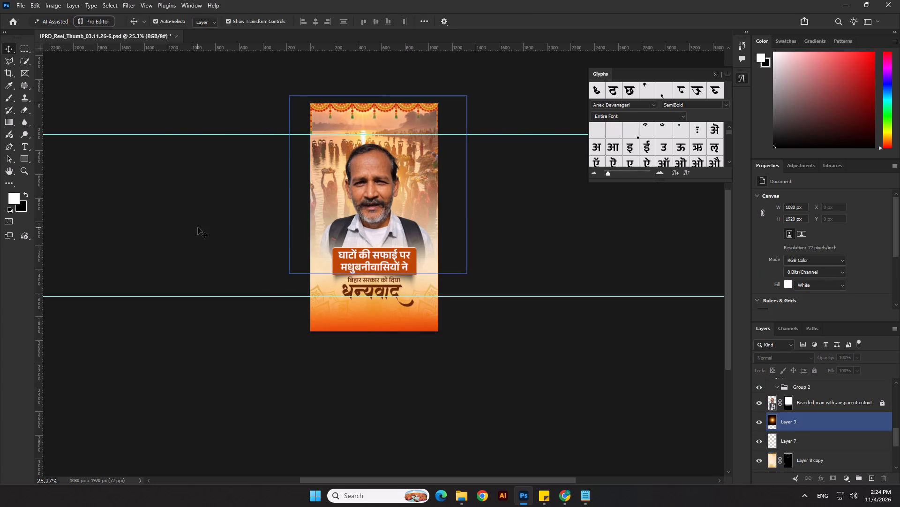
click(199, 225)
click(419, 395)
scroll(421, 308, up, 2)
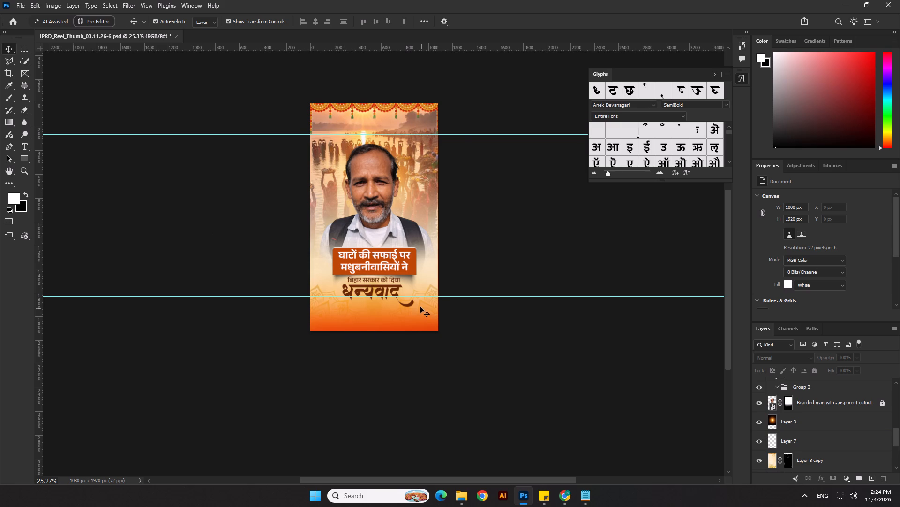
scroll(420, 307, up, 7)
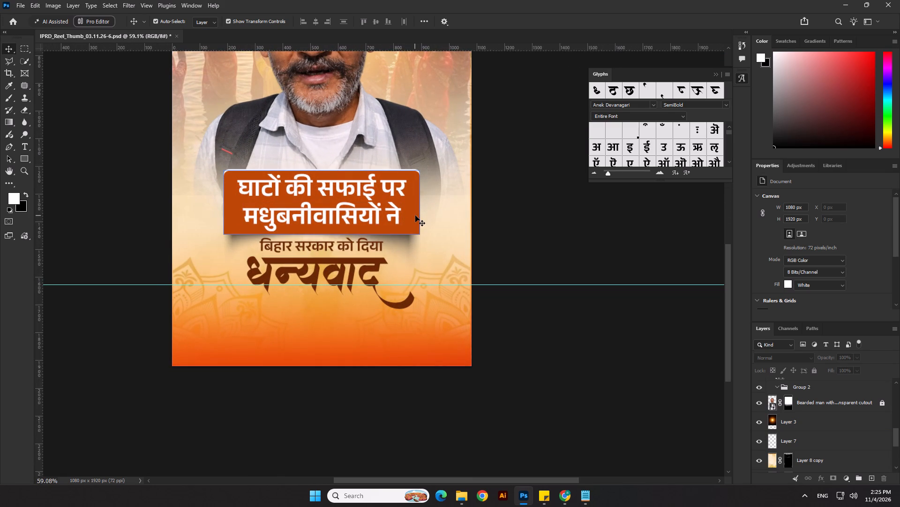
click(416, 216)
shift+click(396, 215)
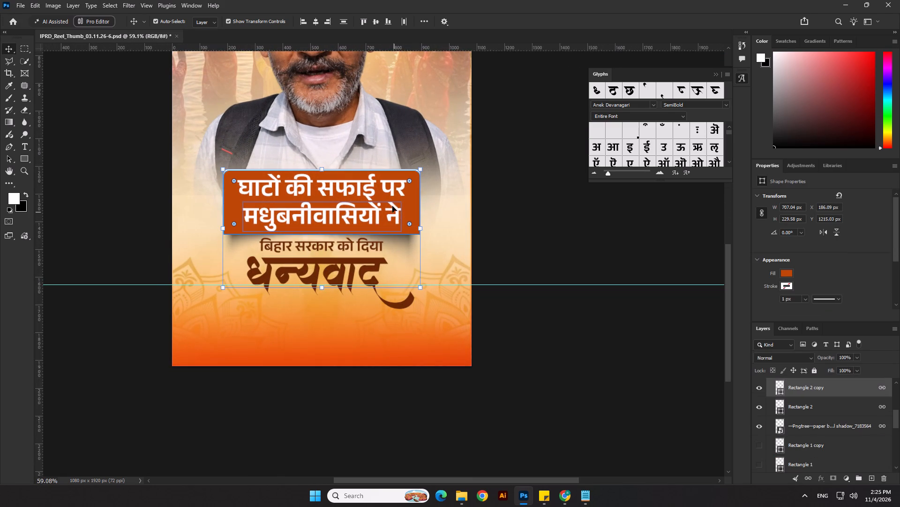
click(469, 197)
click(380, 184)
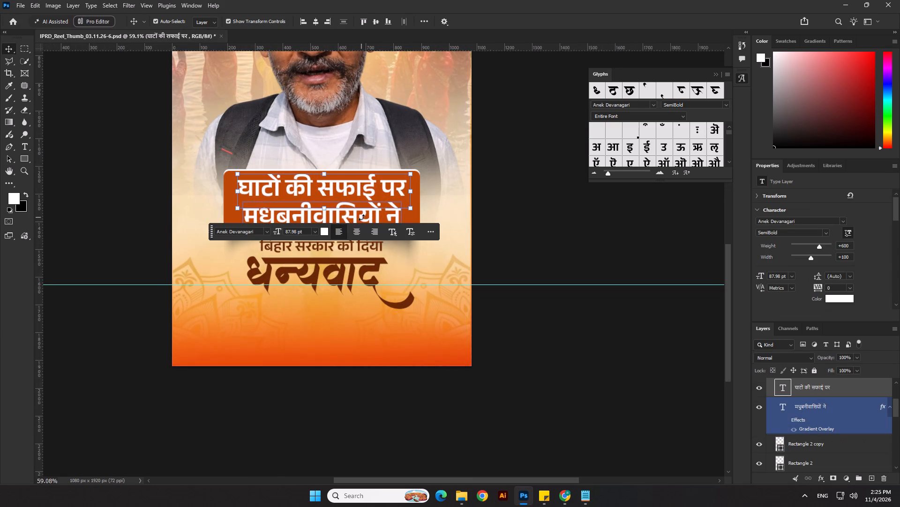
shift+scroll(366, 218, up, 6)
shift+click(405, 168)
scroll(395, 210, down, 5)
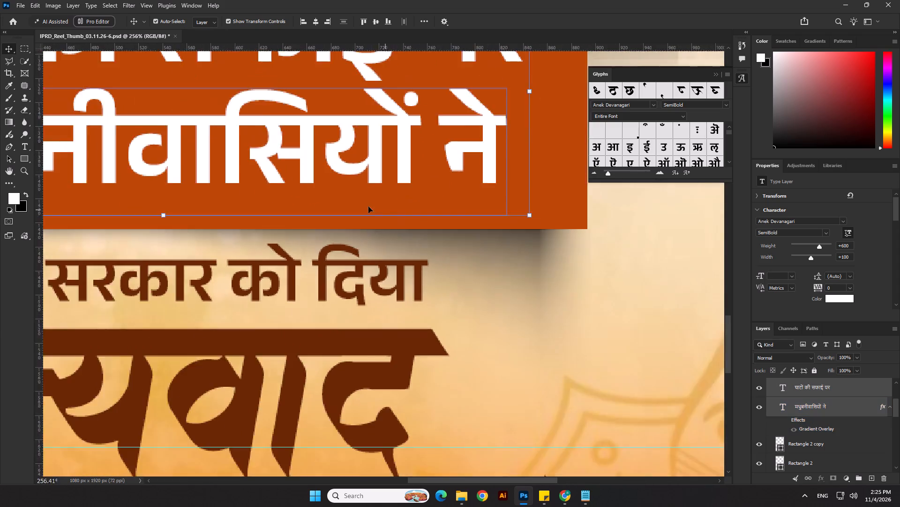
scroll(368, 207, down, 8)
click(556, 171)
Nudge the first headline line, "घाटों की सफाई पर", up 6 px inside the box.
click(364, 131)
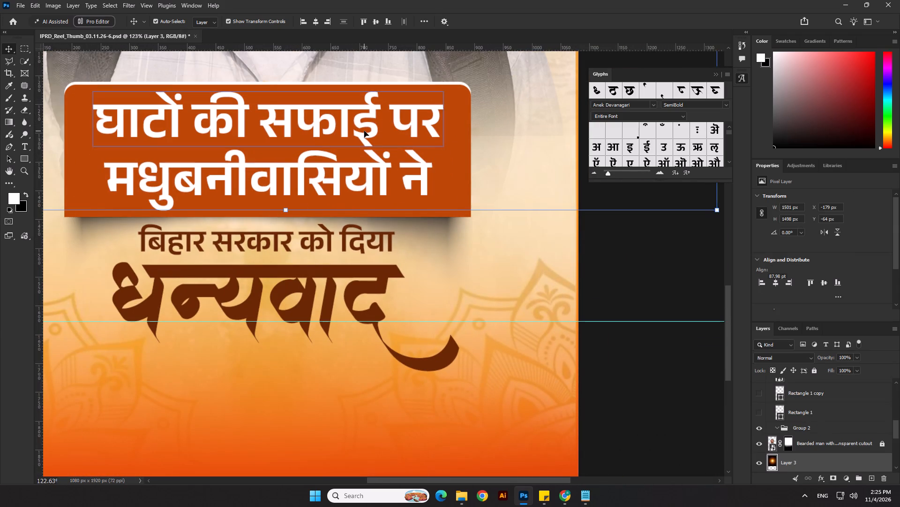
key(Up)
key(Up)
key(Up)
key(Up)
key(Up)
key(Up)
click(618, 216)
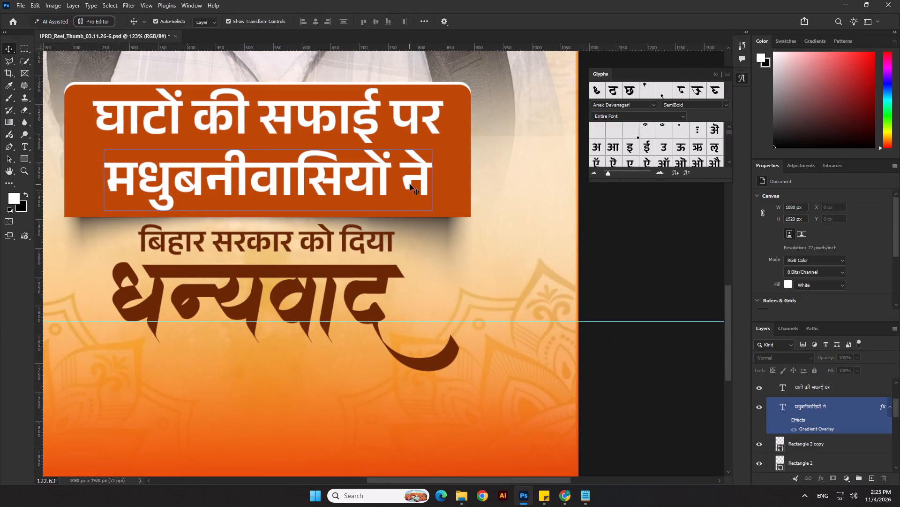
Nudge the second headline line, "मधुबनीवासियों ने", down 3 px and back up 1 px inside the box.
click(405, 181)
key(Down)
key(Down)
key(Down)
click(588, 228)
scroll(588, 228, down, 6)
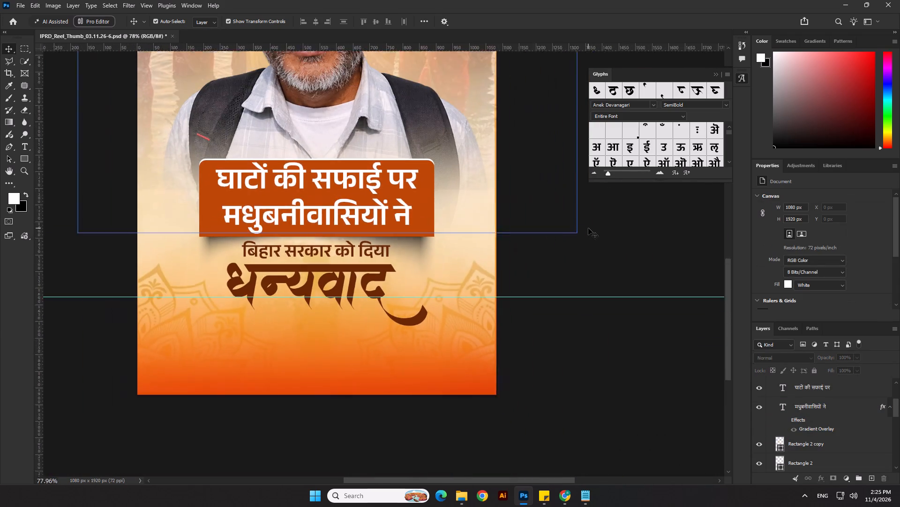
scroll(588, 228, down, 2)
click(569, 338)
click(396, 221)
key(Up)
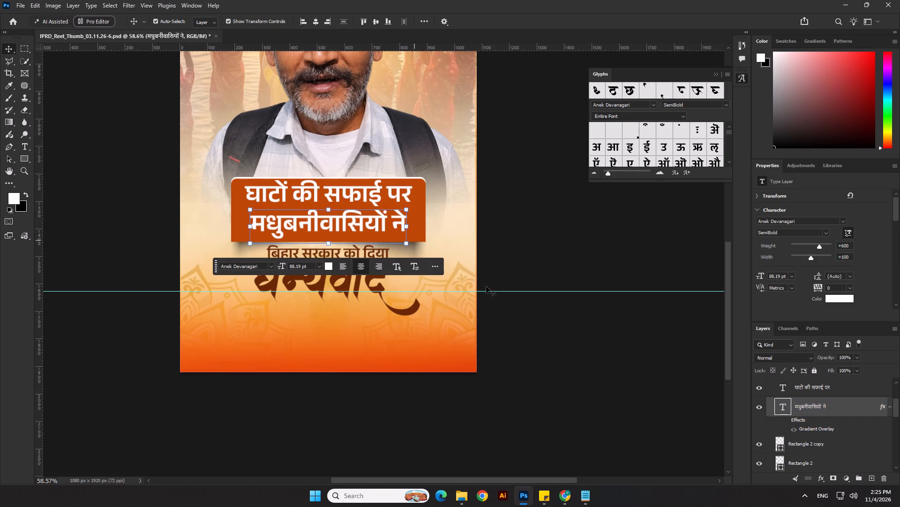
click(535, 326)
Shift "धन्यवाद" 10 px to the right and 9 px up, closer to the subline, and check the whole layout.
scroll(533, 307, down, 9)
click(483, 312)
scroll(405, 272, up, 7)
click(377, 266)
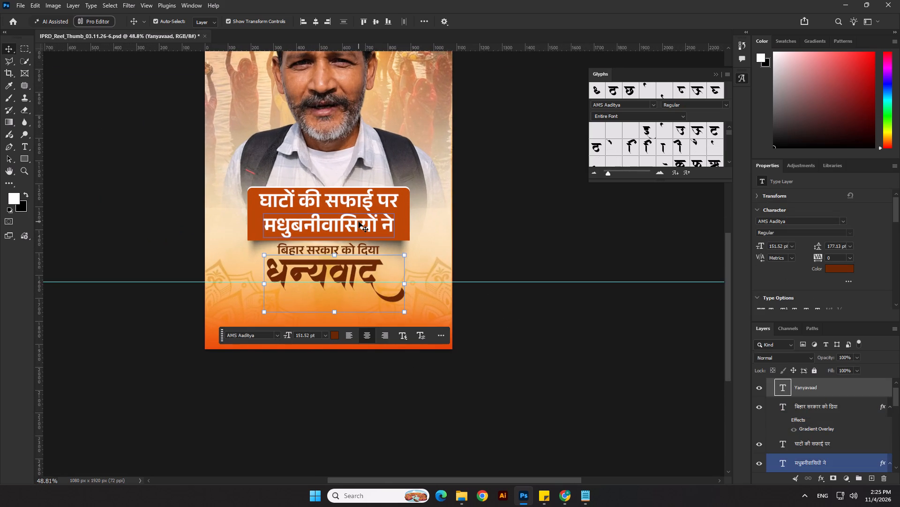
key(shift+Right)
click(507, 365)
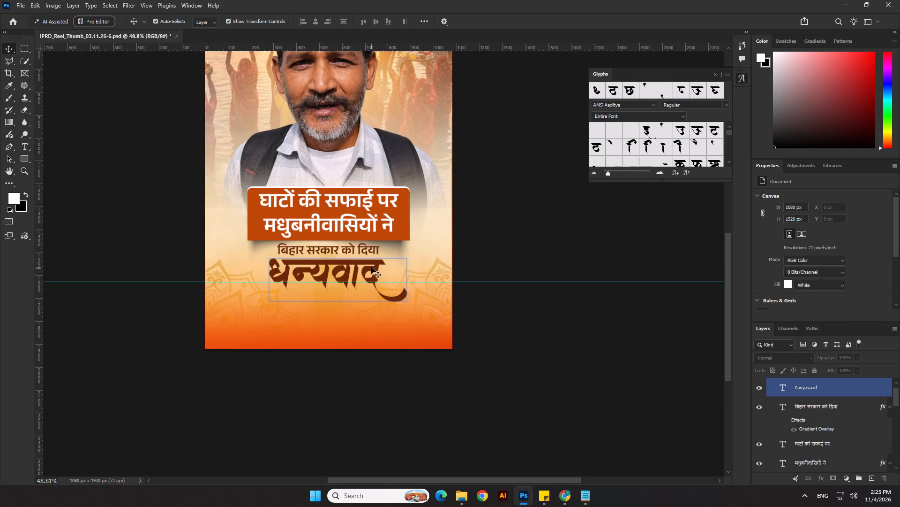
click(370, 267)
key(shift+Up)
key(Down)
click(509, 339)
scroll(509, 339, down, 5)
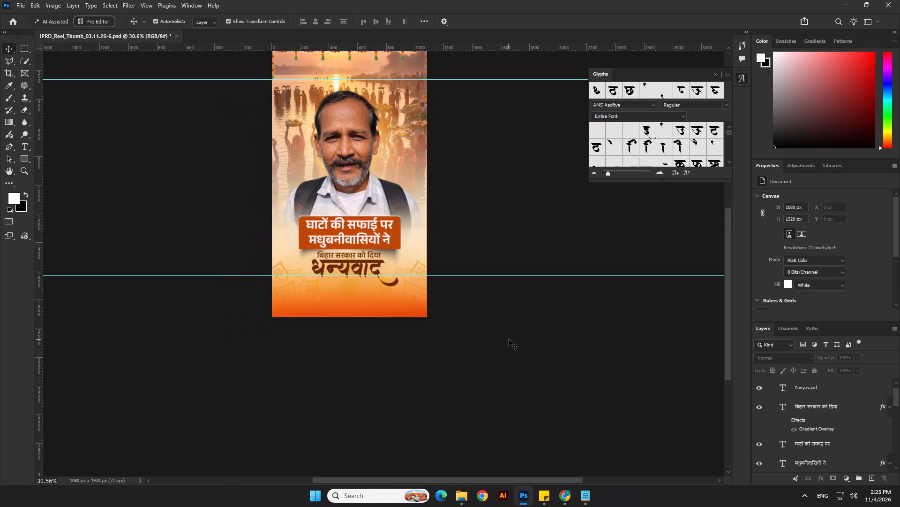
scroll(509, 339, down, 2)
click(509, 339)
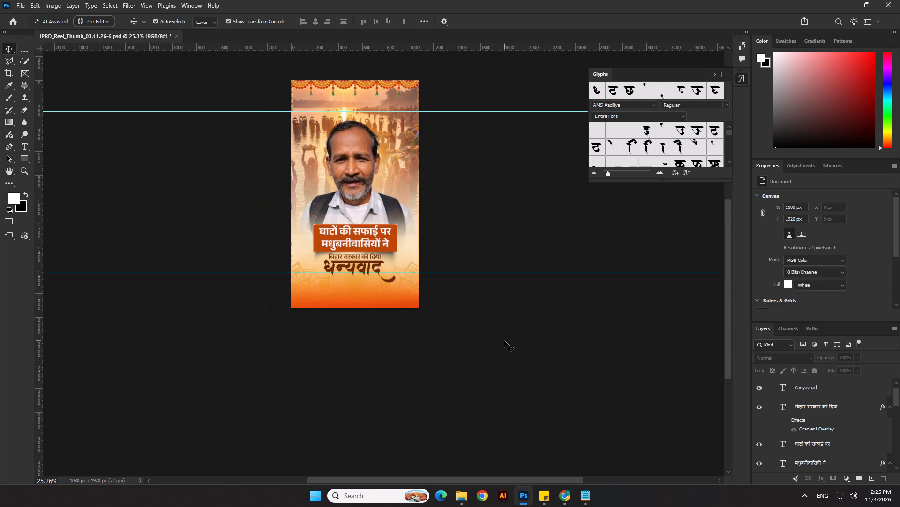
Add a Levels adjustment at the top of Group 1 with input black 6 and input white 250.
click(501, 196)
scroll(845, 422, up, 4)
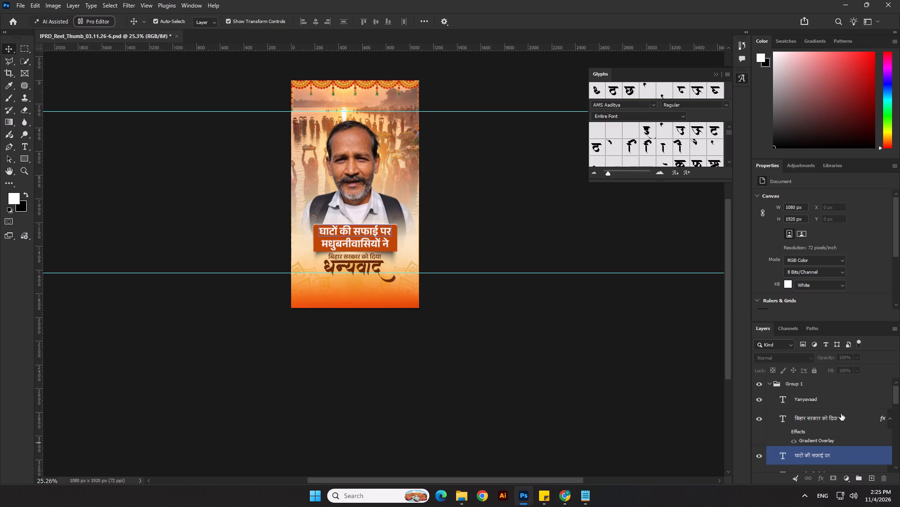
scroll(841, 414, up, 5)
click(816, 386)
click(845, 475)
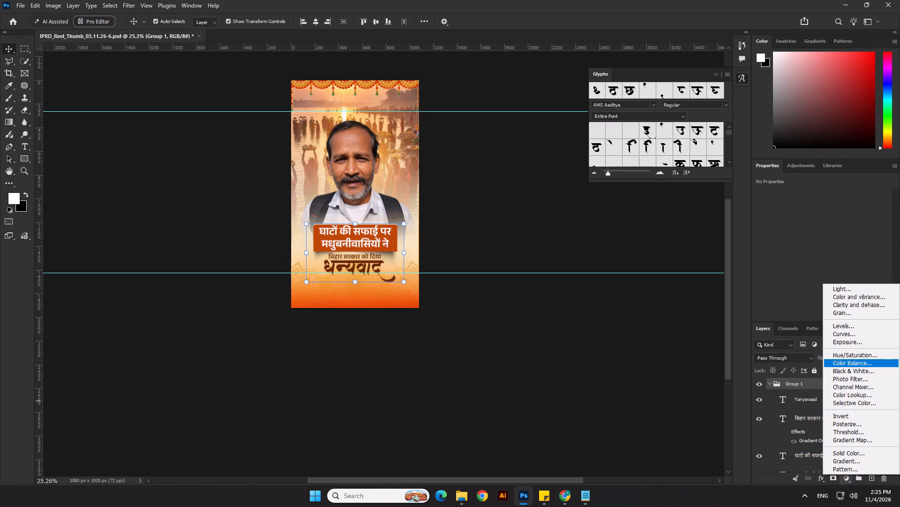
click(846, 328)
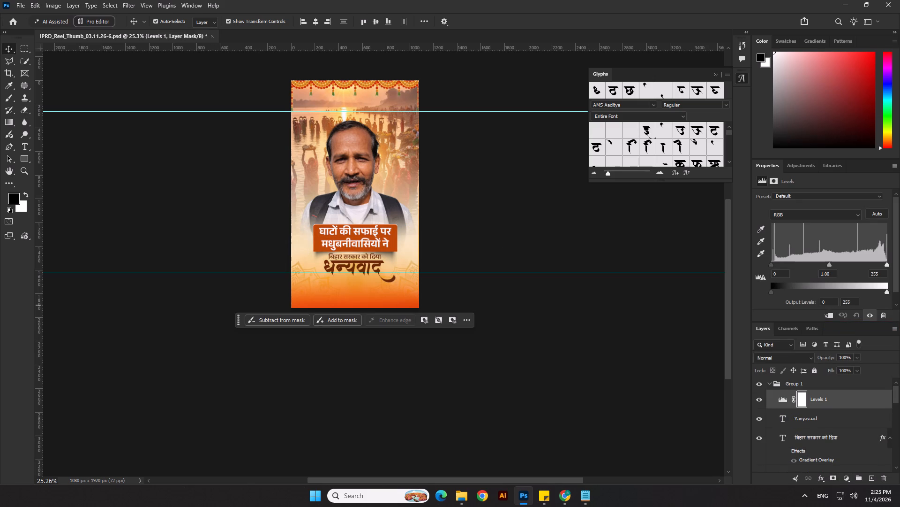
click(774, 264)
click(885, 265)
click(593, 365)
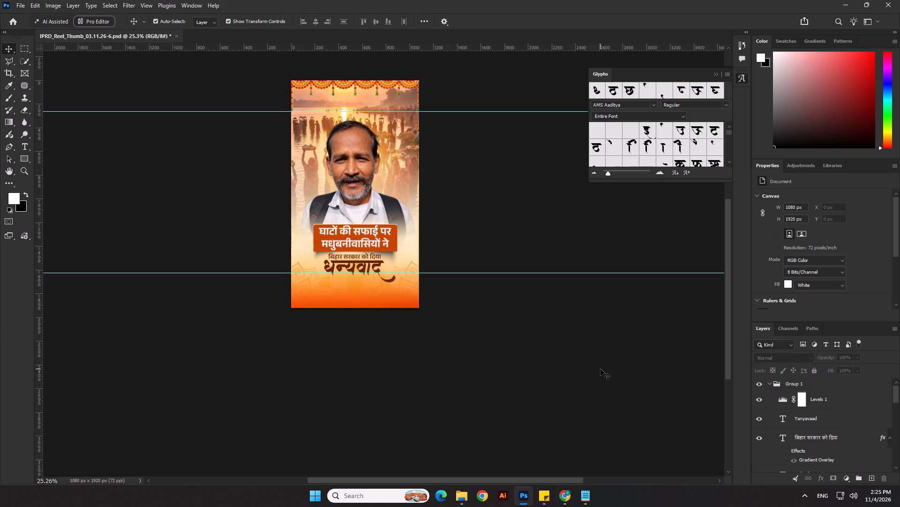
Examine the decorative "धन्यवाद" lettering up close and review its character, paragraph and type settings.
scroll(581, 364, up, 2)
scroll(449, 274, up, 2)
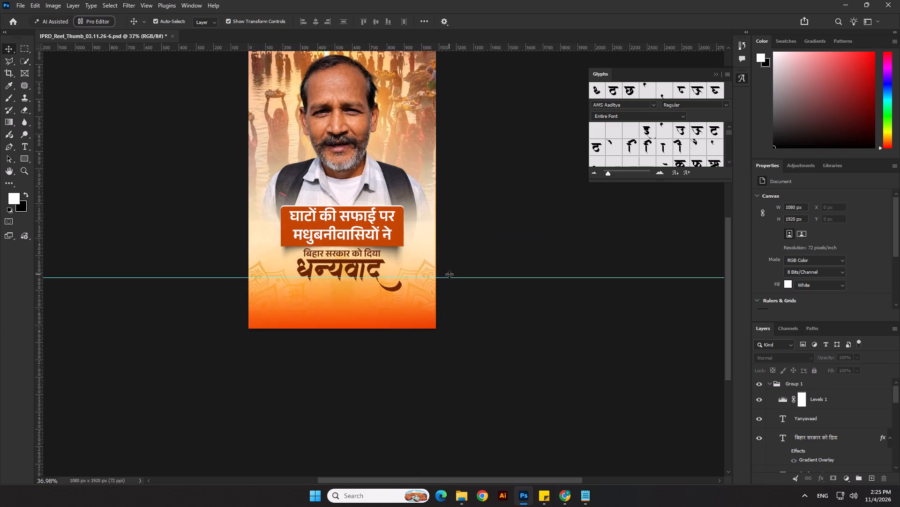
scroll(449, 274, up, 4)
click(373, 264)
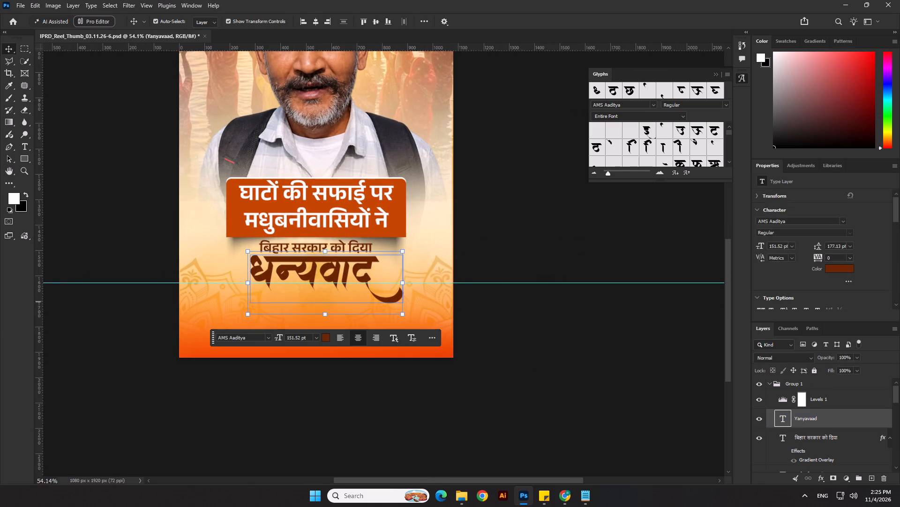
scroll(841, 279, down, 8)
scroll(868, 250, up, 1)
scroll(868, 250, down, 13)
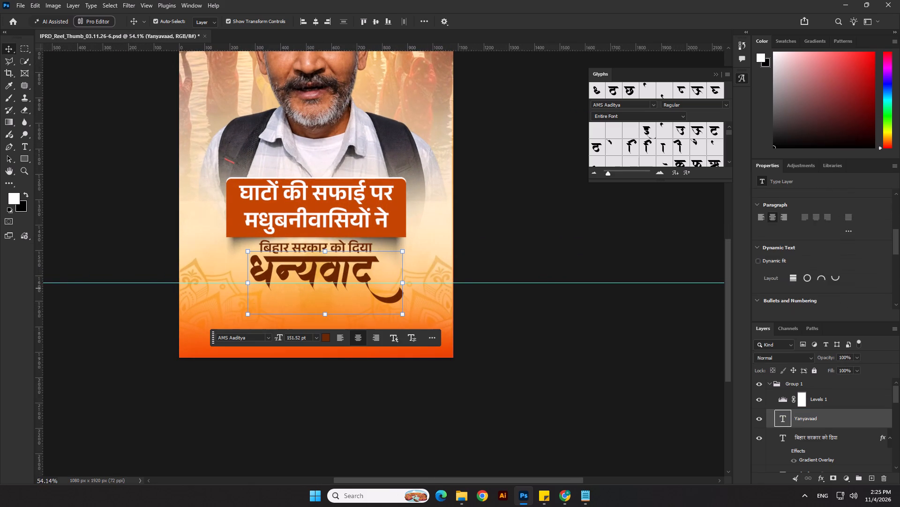
scroll(866, 250, up, 16)
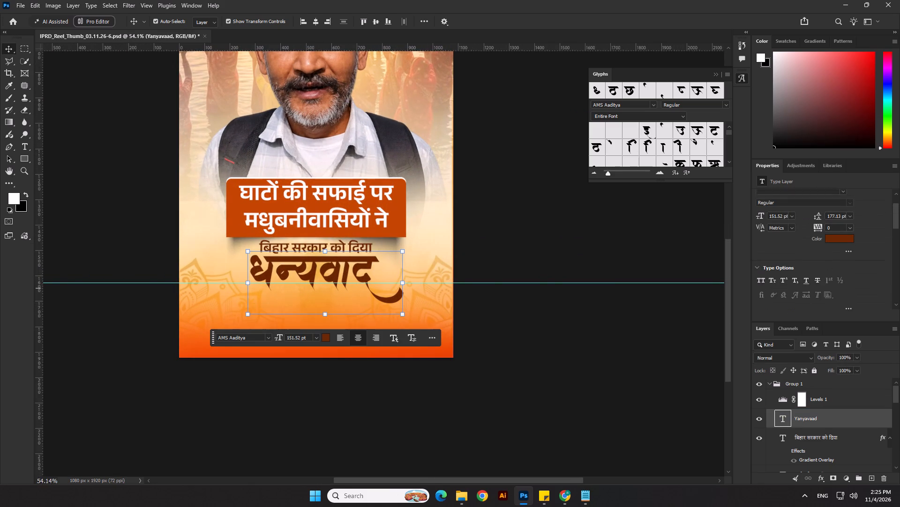
scroll(839, 256, up, 8)
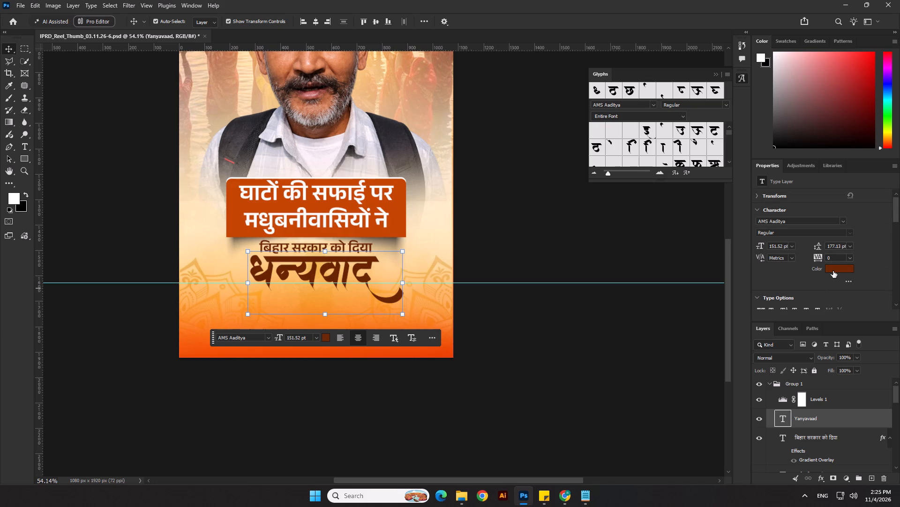
click(543, 368)
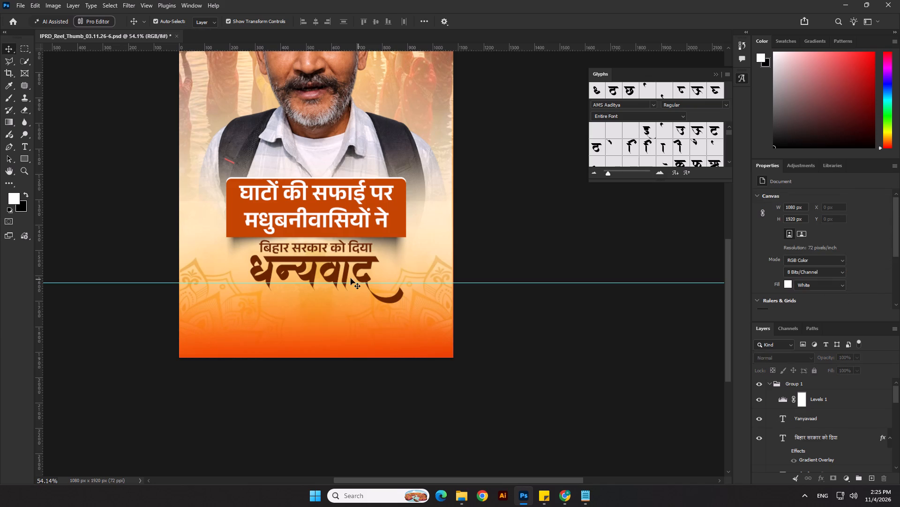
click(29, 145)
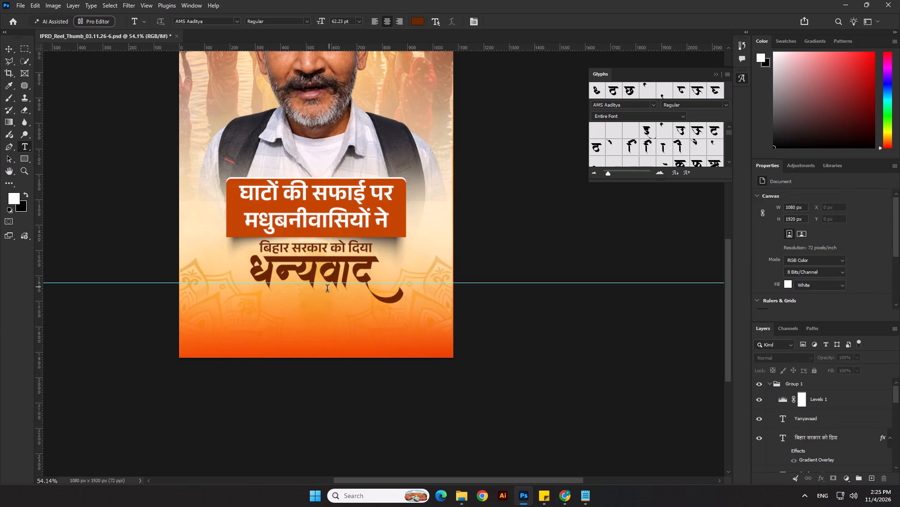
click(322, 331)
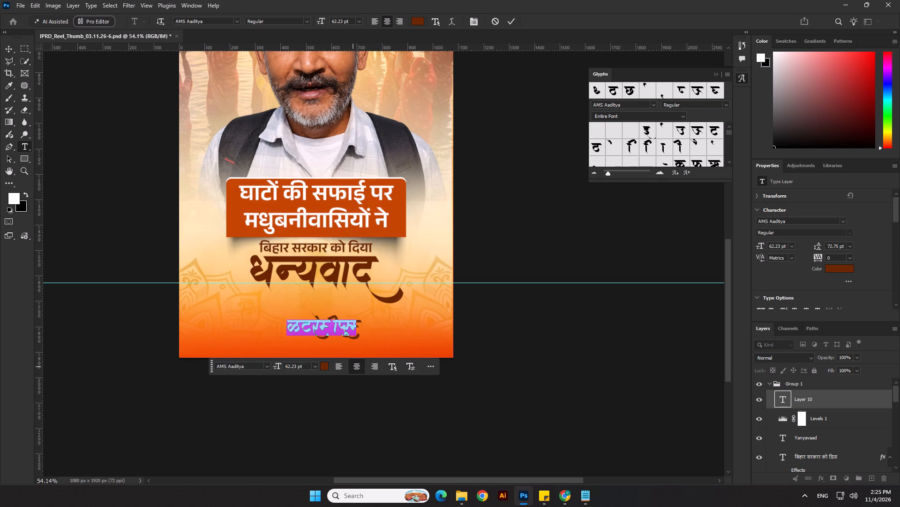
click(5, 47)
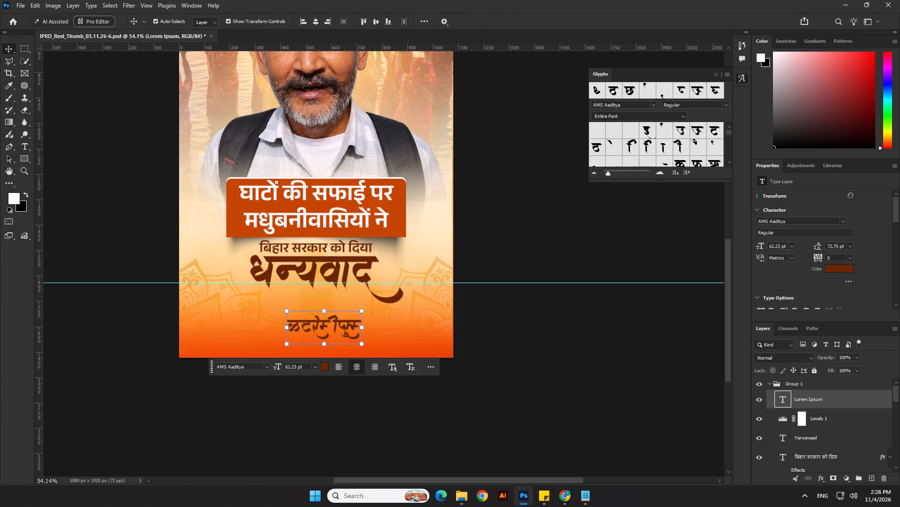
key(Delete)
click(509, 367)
Nudge the first headline line, "घाटों की सफाई पर", down 10 px and back up 3 px inside the box.
scroll(509, 367, down, 4)
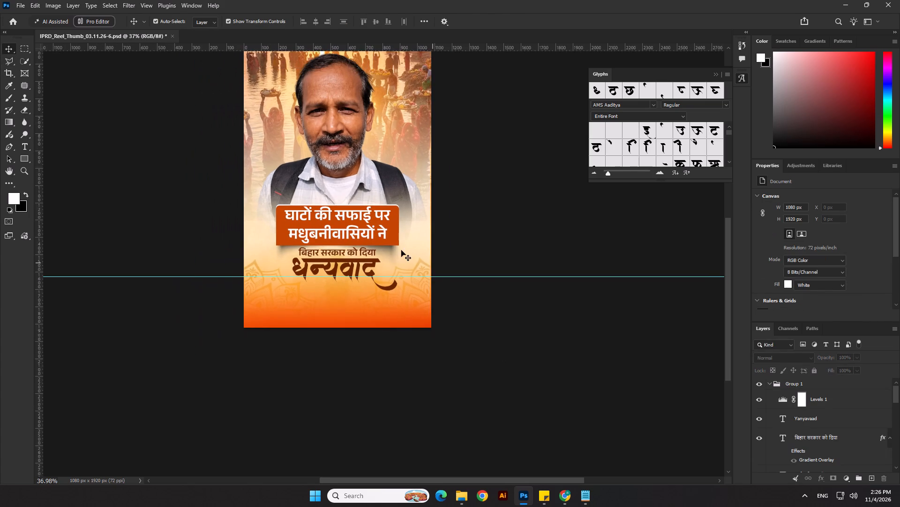
scroll(375, 224, up, 2)
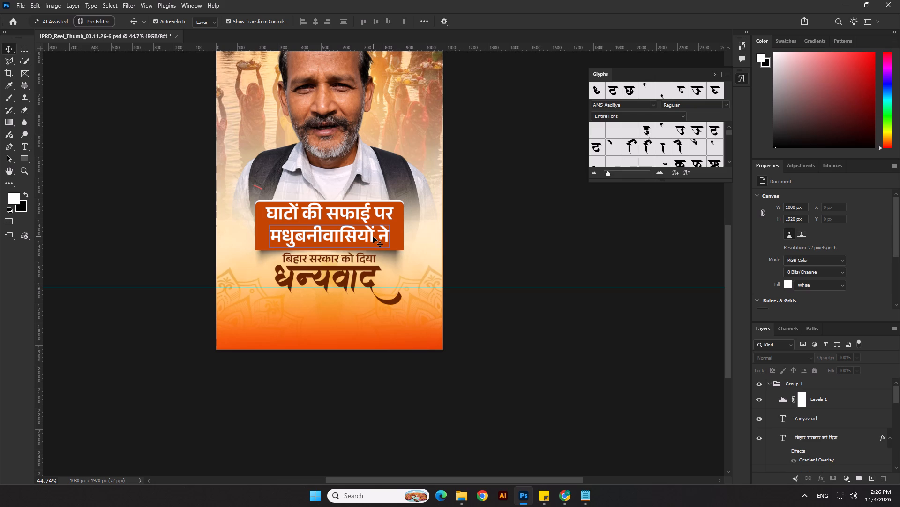
click(369, 212)
key(shift+Down)
key(Up)
key(Up)
key(Up)
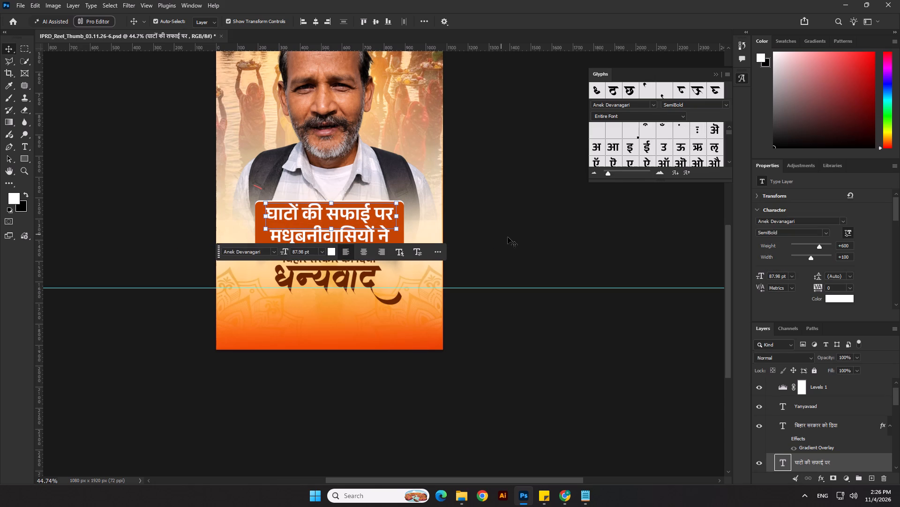
click(510, 237)
Nudge the second headline line, "मधुबनीवासियों ने", down 3 px inside the box.
scroll(340, 228, up, 7)
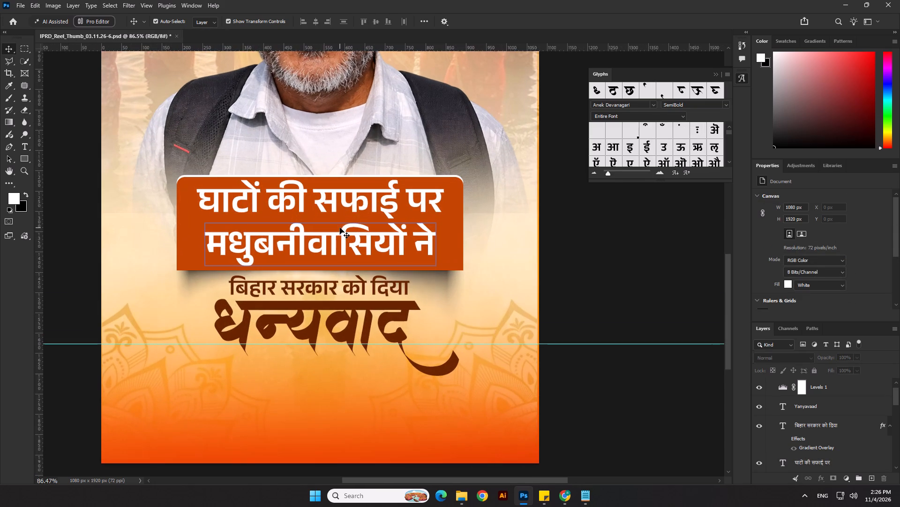
click(337, 237)
key(Down)
key(Down)
key(Down)
click(578, 238)
Nudge the first headline line, "घाटों की सफाई पर", down 3 px more inside the box.
click(368, 205)
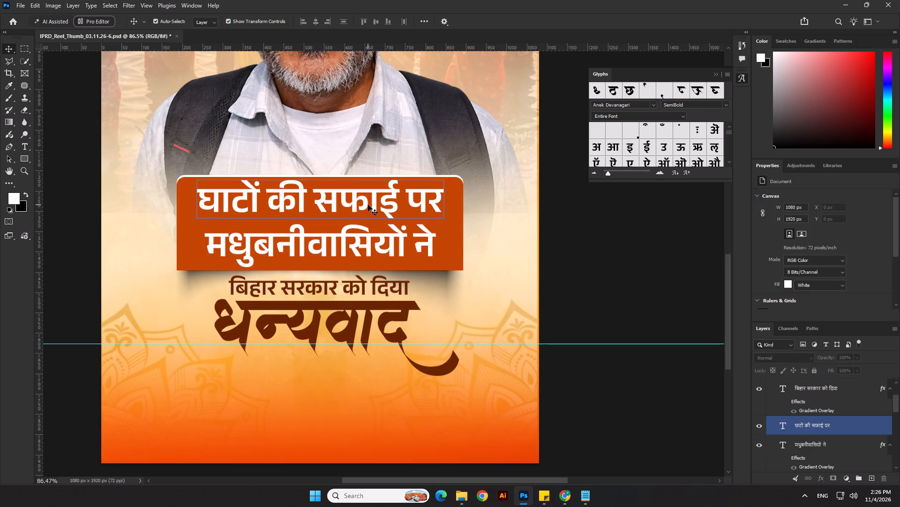
key(Down)
key(Down)
key(Down)
click(588, 230)
scroll(390, 240, down, 8)
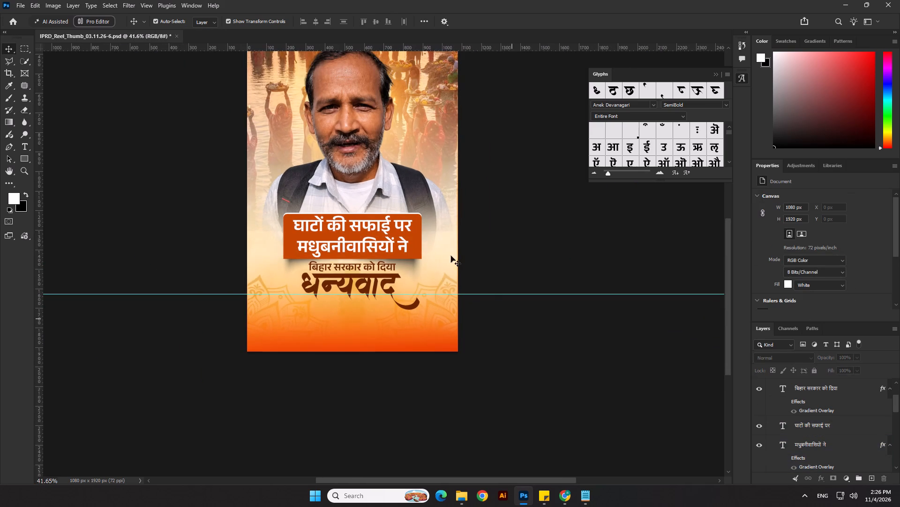
Align each of the two headline lines by its horizontal centre, and check the whole layout.
click(409, 223)
click(315, 19)
click(181, 193)
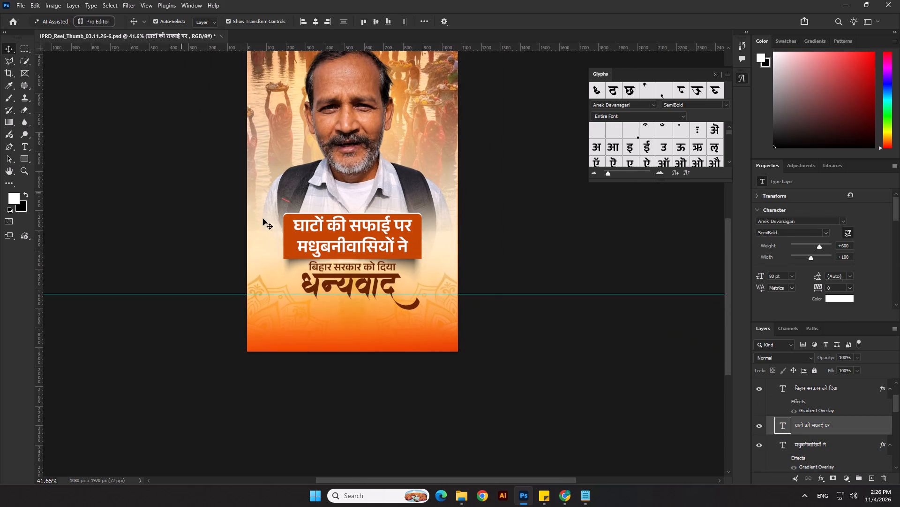
click(329, 244)
click(314, 18)
click(169, 163)
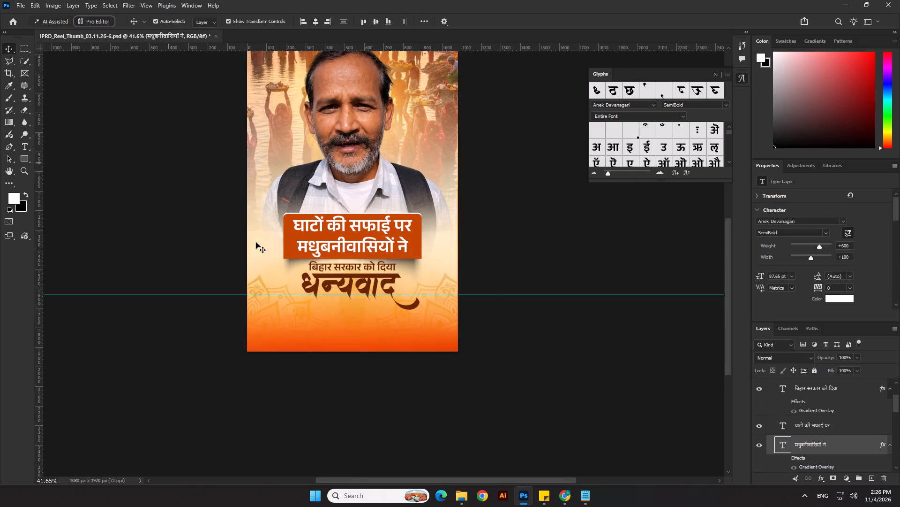
scroll(280, 286, down, 7)
click(456, 354)
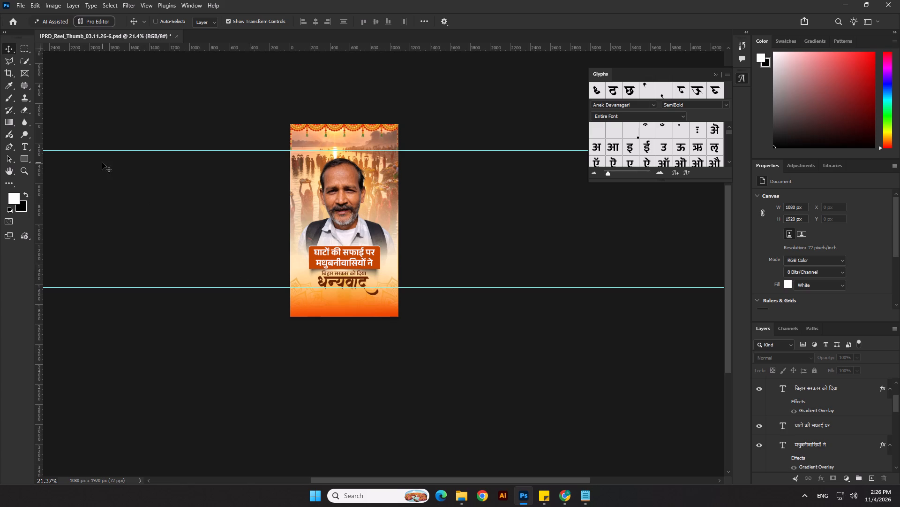
Save the thumbnail's PSD document.
key(ctrl+s)
Save a PNG copy of the thumbnail in the 04.11.26 folder with the large file size option.
click(16, 3)
click(62, 129)
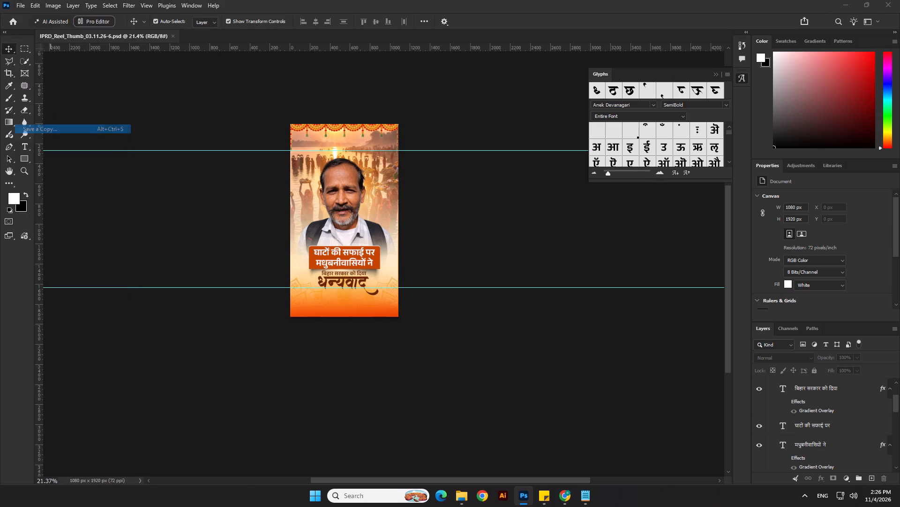
click(139, 396)
click(138, 398)
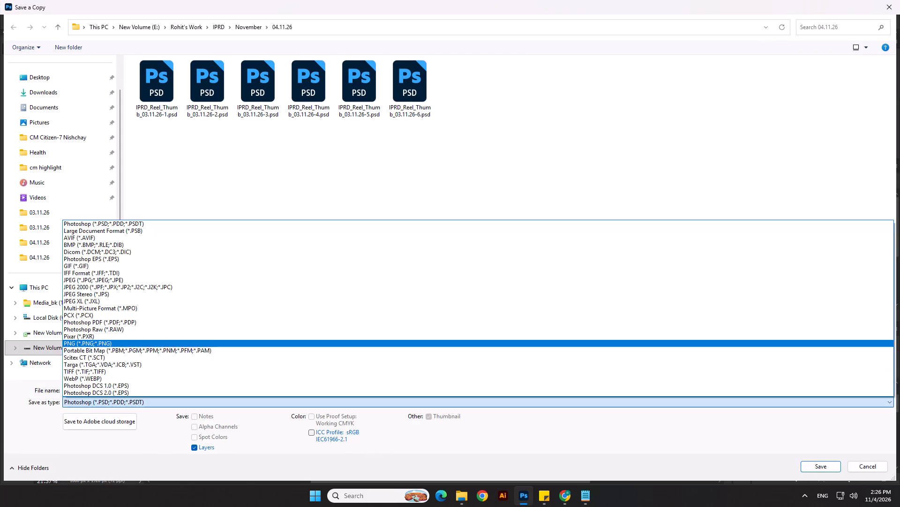
click(130, 345)
click(829, 466)
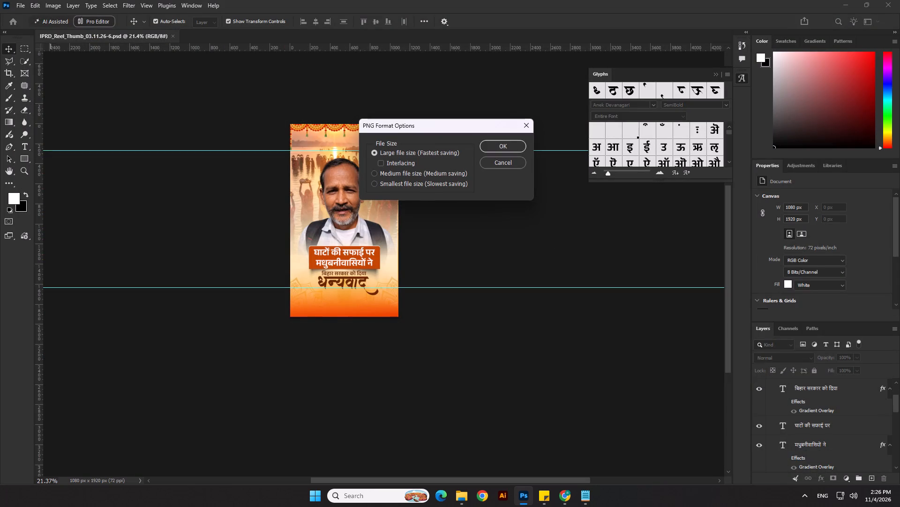
click(501, 147)
Switch to the Chrome browser.
click(563, 498)
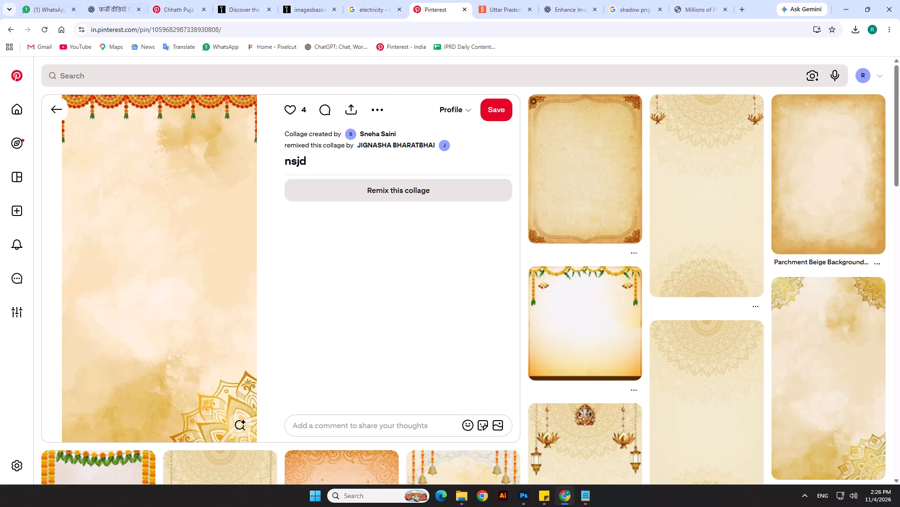